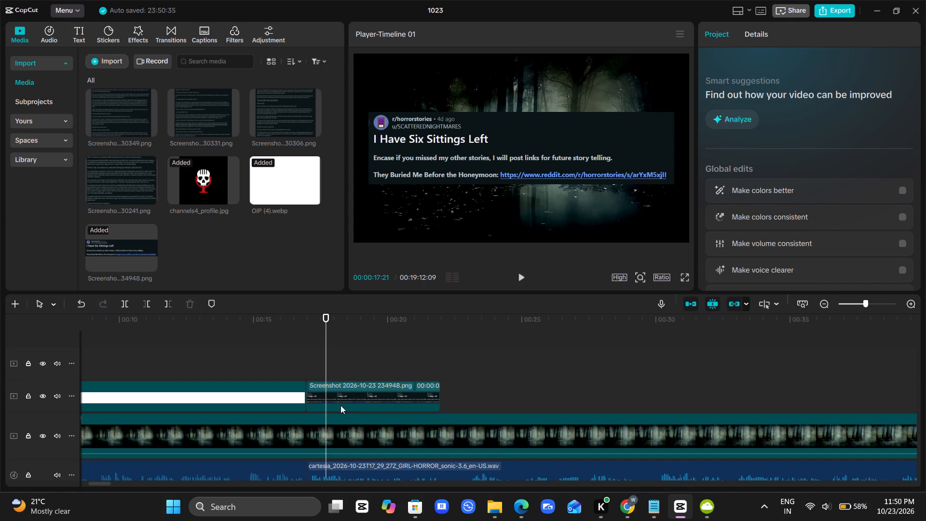
Review the title screenshot clip against the narration from about 00:00:17 to 00:00:21 to judge where it should end.
click(385, 353)
drag(385, 353, 457, 357)
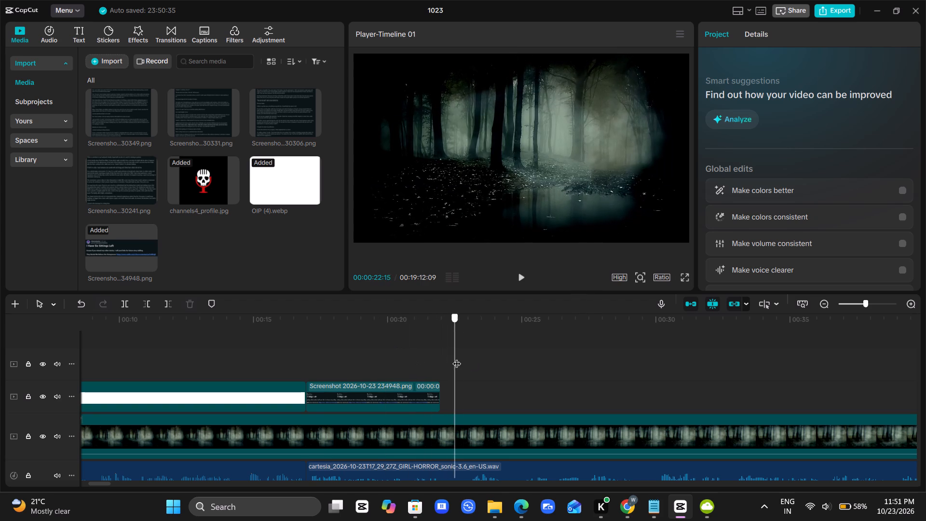
drag(457, 357, 303, 357)
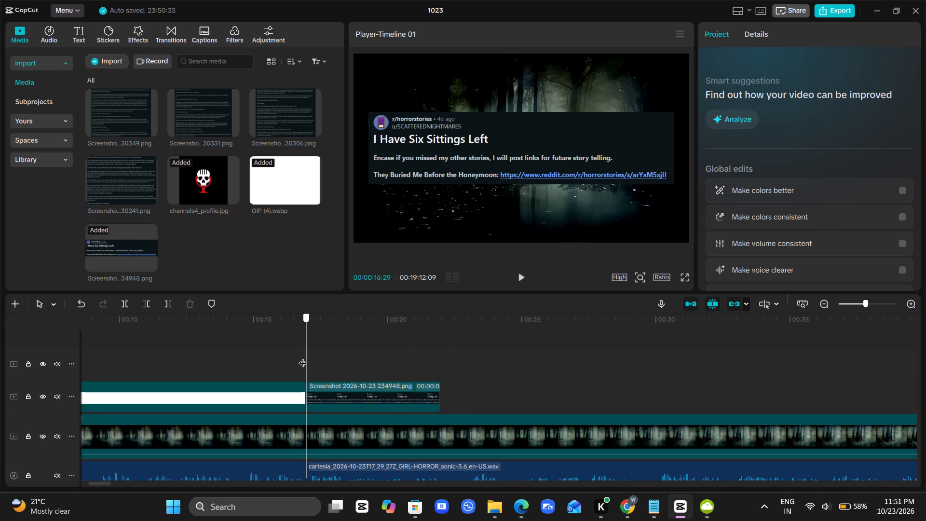
drag(303, 357, 340, 357)
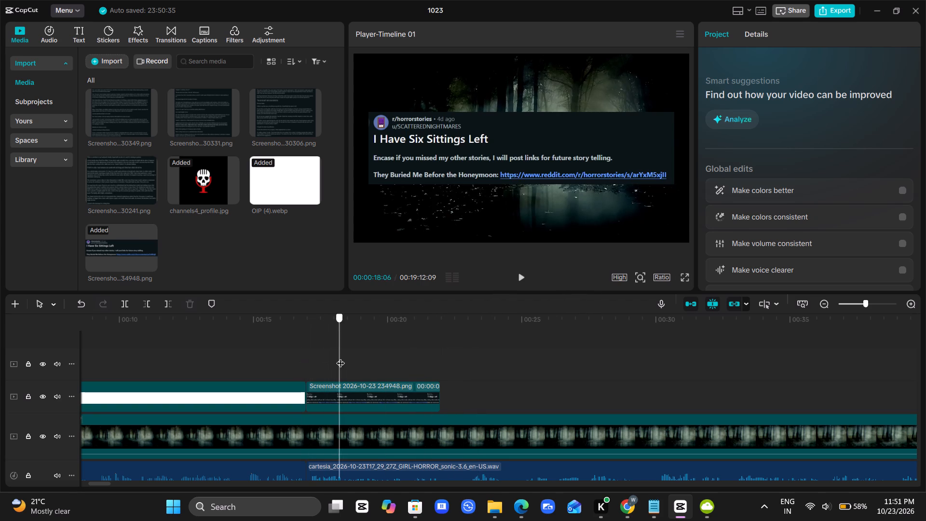
drag(340, 357, 397, 348)
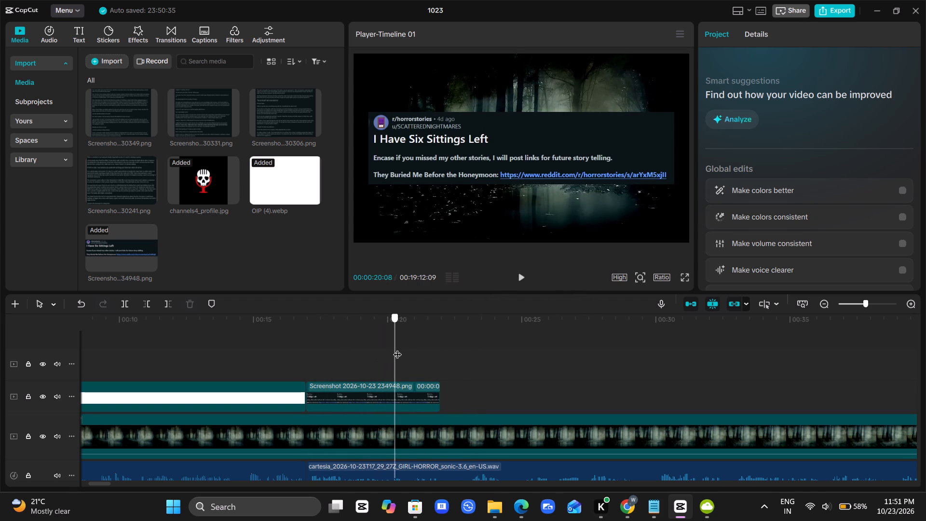
drag(397, 348, 443, 343)
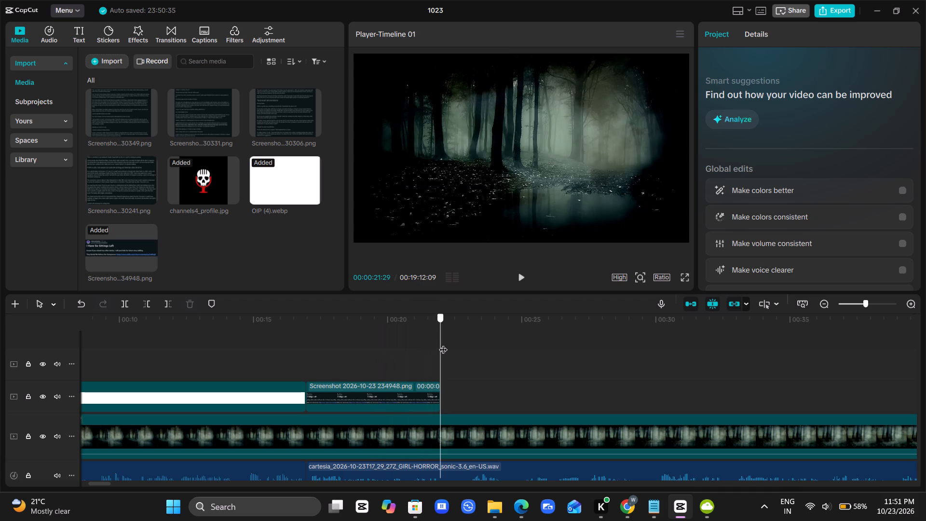
drag(443, 343, 302, 342)
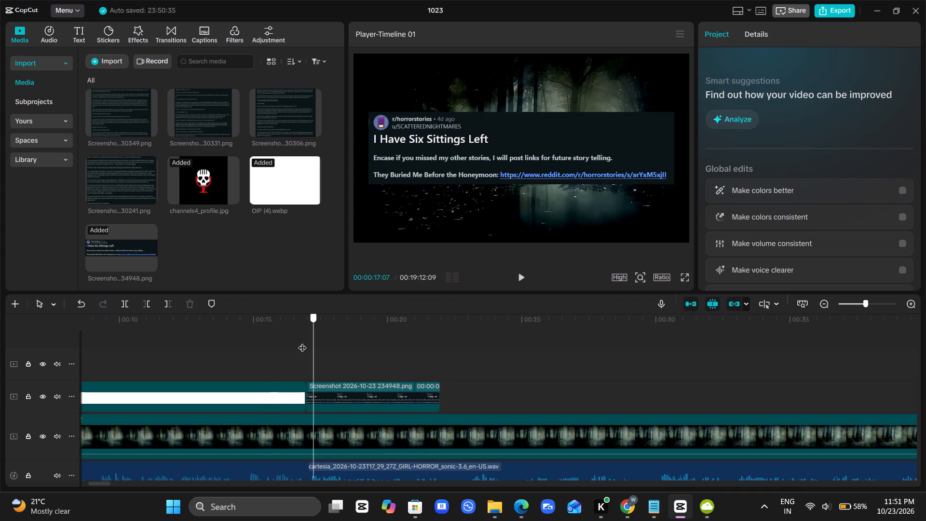
drag(302, 342, 284, 336)
key(space)
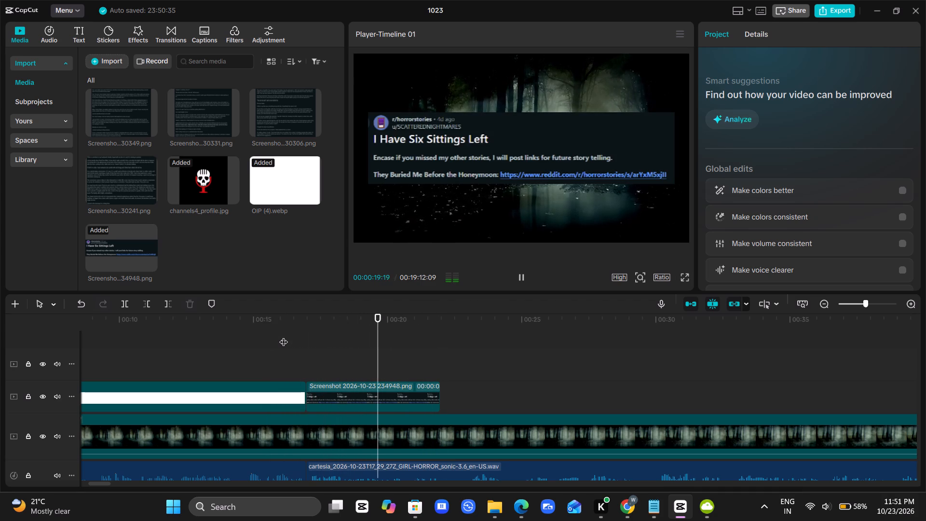
key(space)
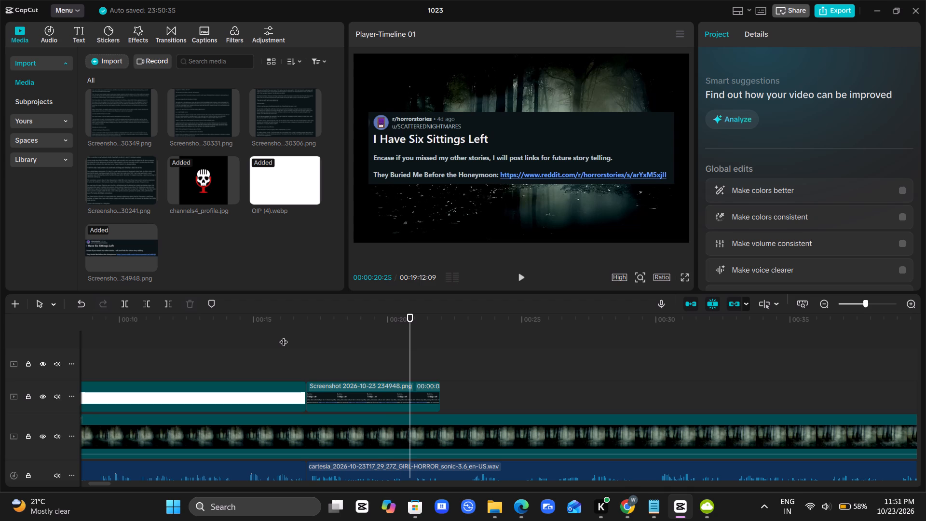
Trim off the part of the title clip Screenshot 2026-10-23 234948.png that lies after 00:00:20:00.
drag(410, 354, 368, 360)
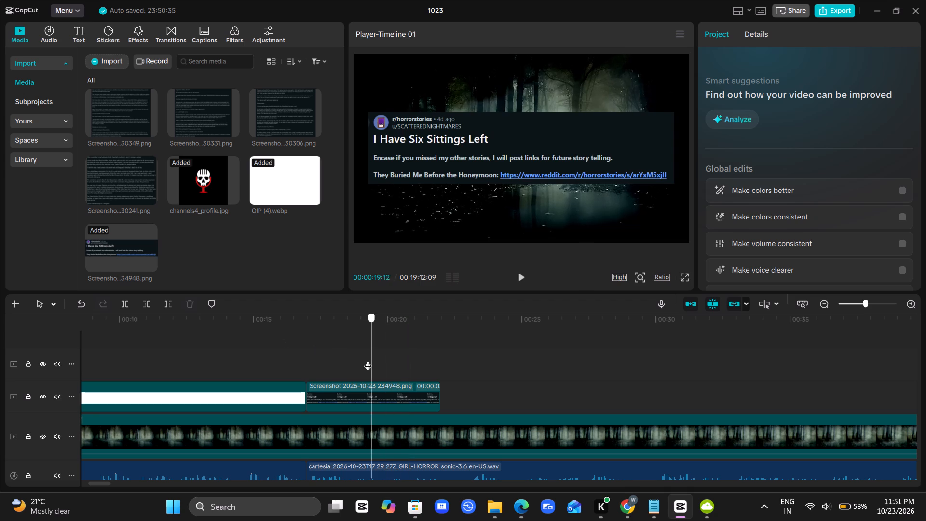
drag(368, 360, 388, 361)
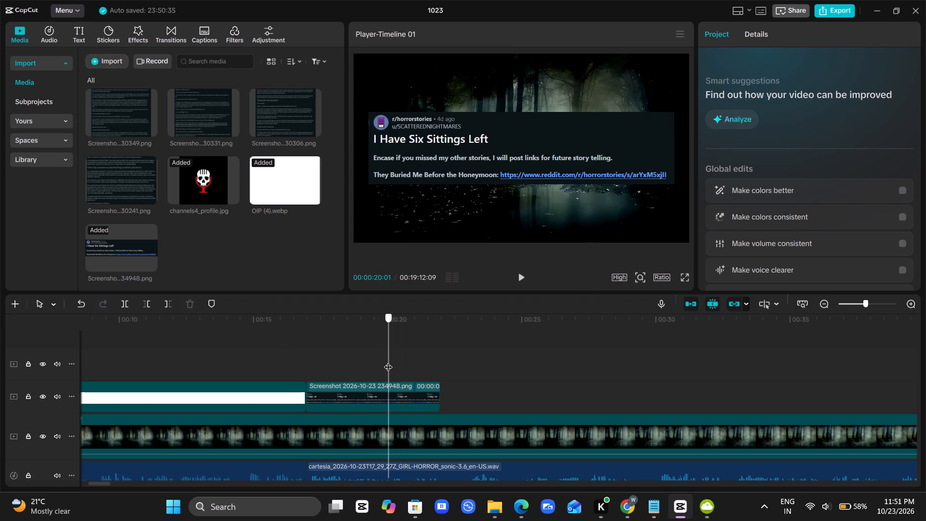
drag(388, 361, 387, 361)
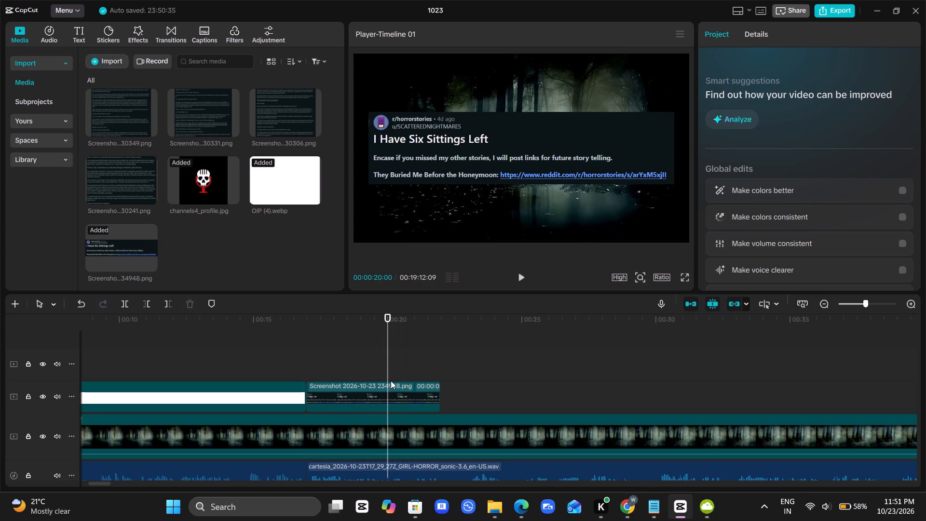
click(392, 403)
key(w)
Move the second narration audio clip so it starts at 00:00:20:00, where the title screenshot ends.
scroll(392, 403, down, 1)
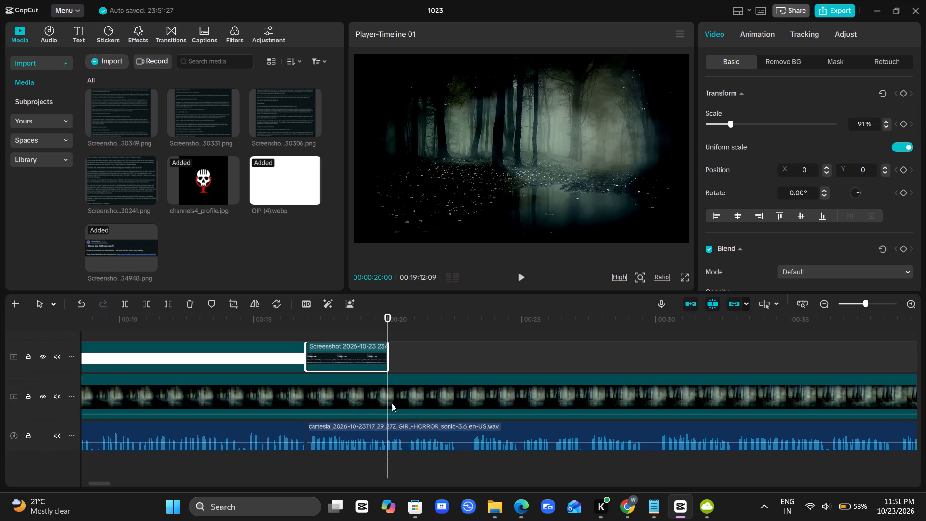
drag(389, 427, 467, 426)
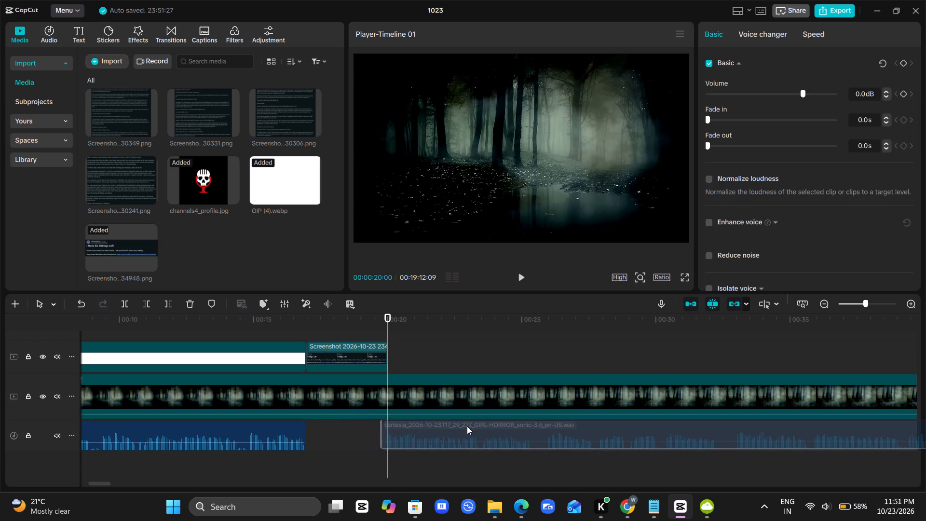
drag(467, 426, 471, 426)
Place Screenshot 2026-10-23 230600.png directly after the title clip at 00:00:20:00 and scale it to about 86%.
click(338, 433)
drag(338, 433, 315, 433)
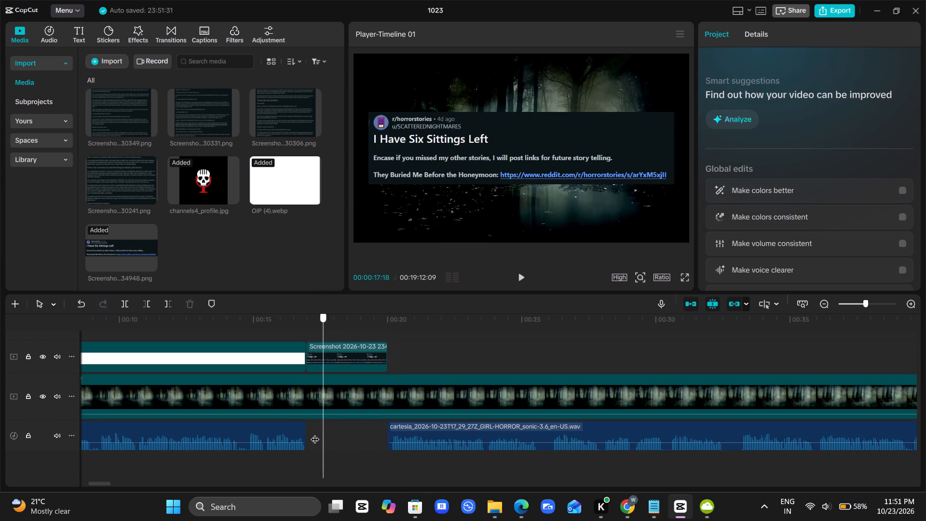
drag(315, 433, 381, 431)
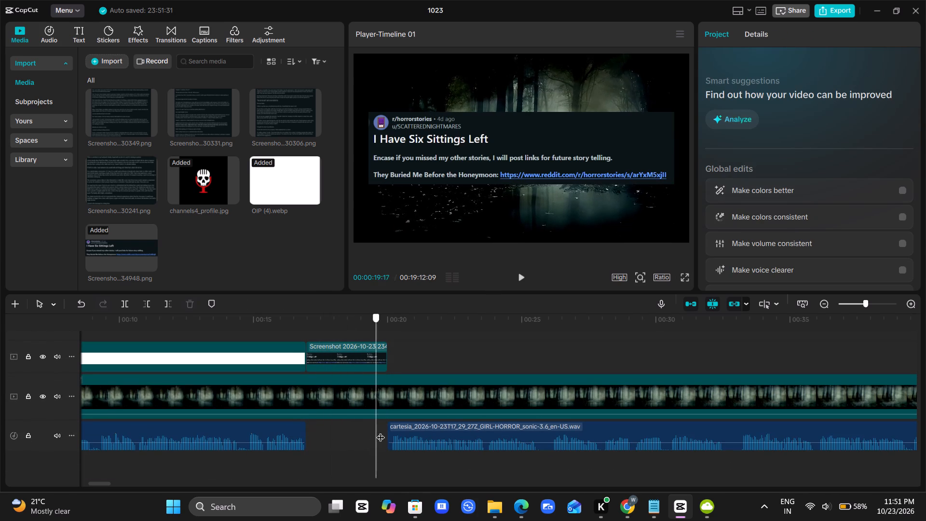
drag(381, 431, 385, 431)
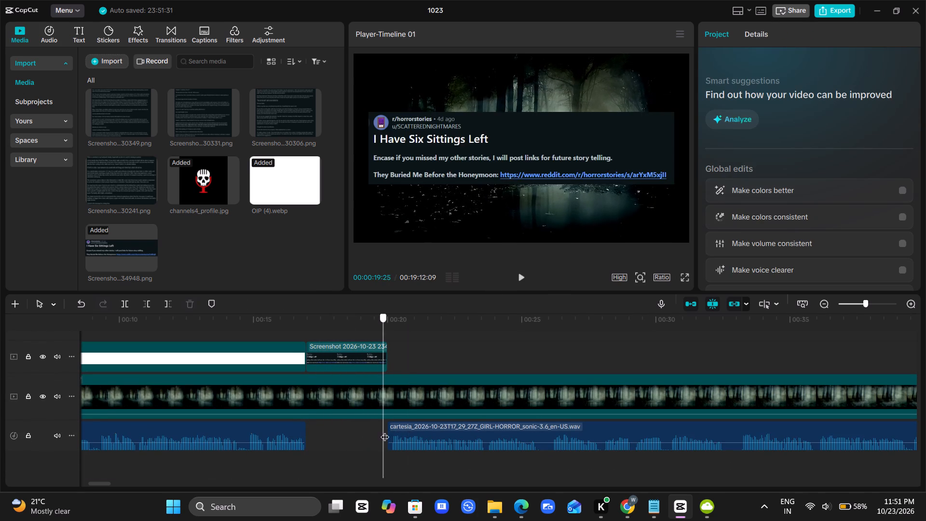
drag(385, 431, 387, 431)
scroll(232, 268, up, 6)
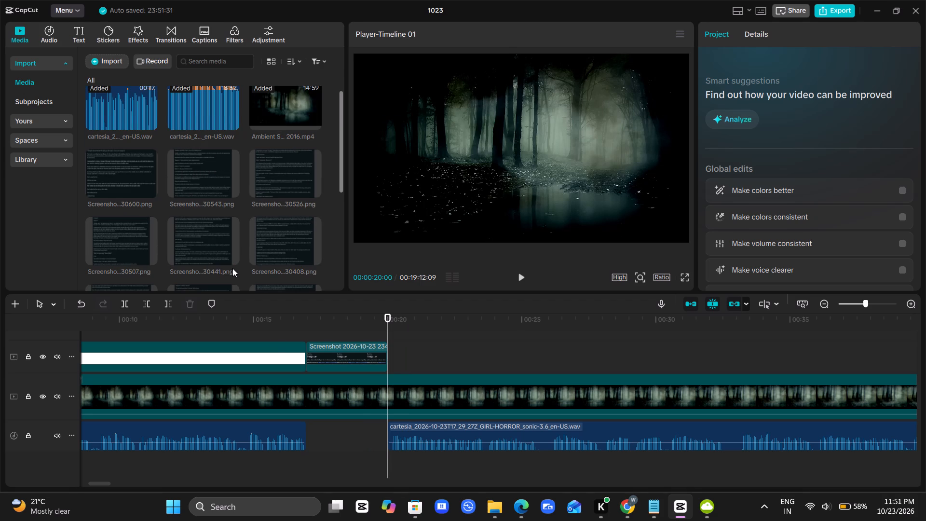
drag(106, 173, 398, 352)
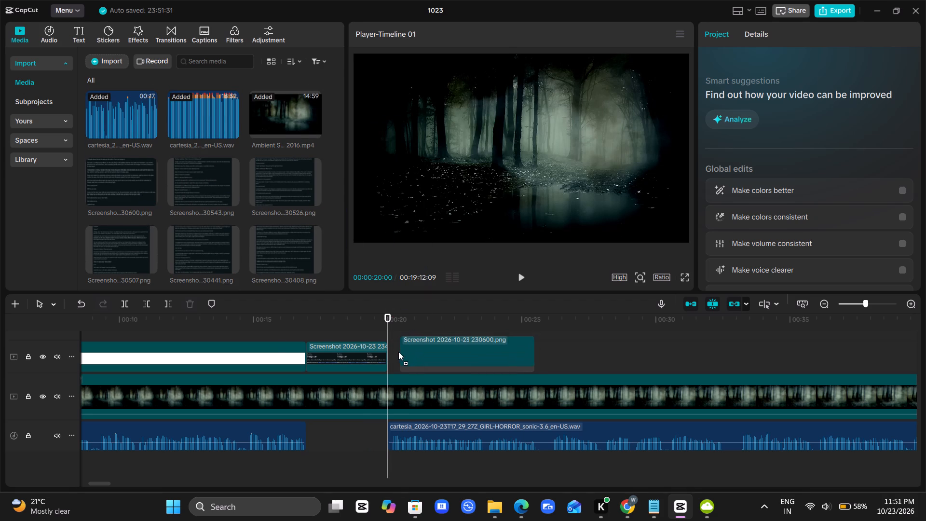
drag(398, 352, 389, 354)
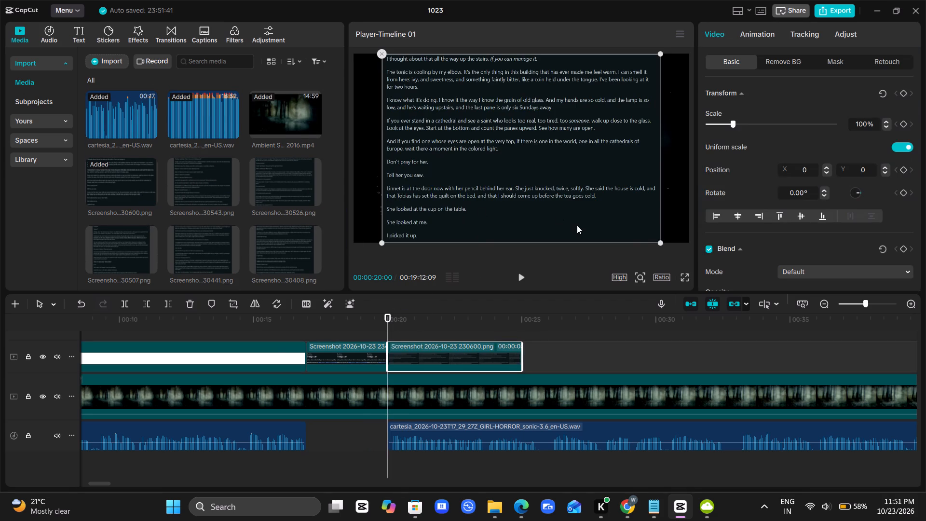
drag(659, 243, 624, 238)
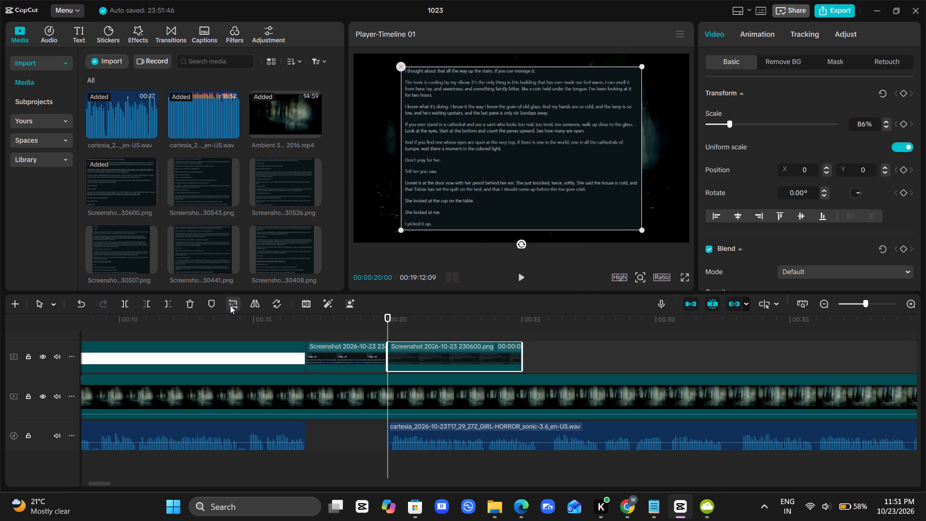
Crop the story screenshot with a free ratio to keep only the text from its top through "wait there a moment in the colored light".
click(230, 305)
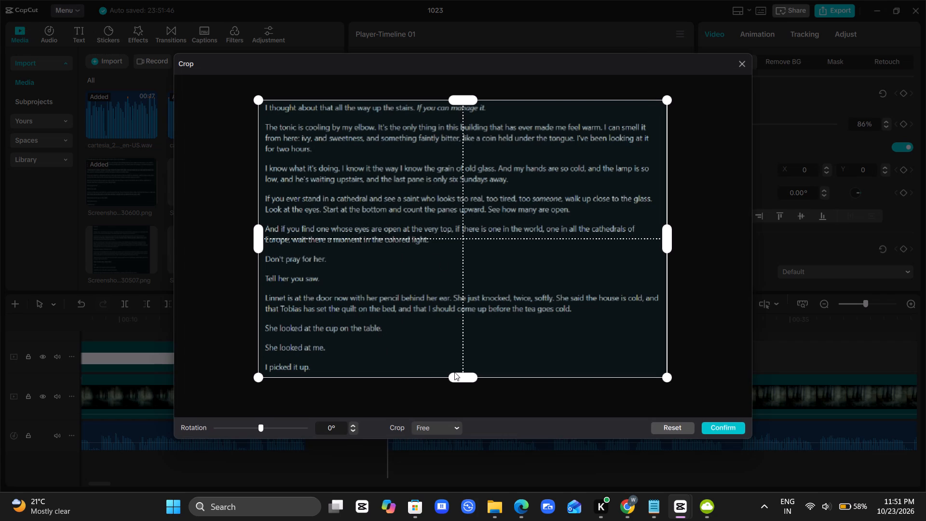
drag(459, 372, 459, 364)
drag(459, 364, 466, 375)
drag(466, 375, 459, 252)
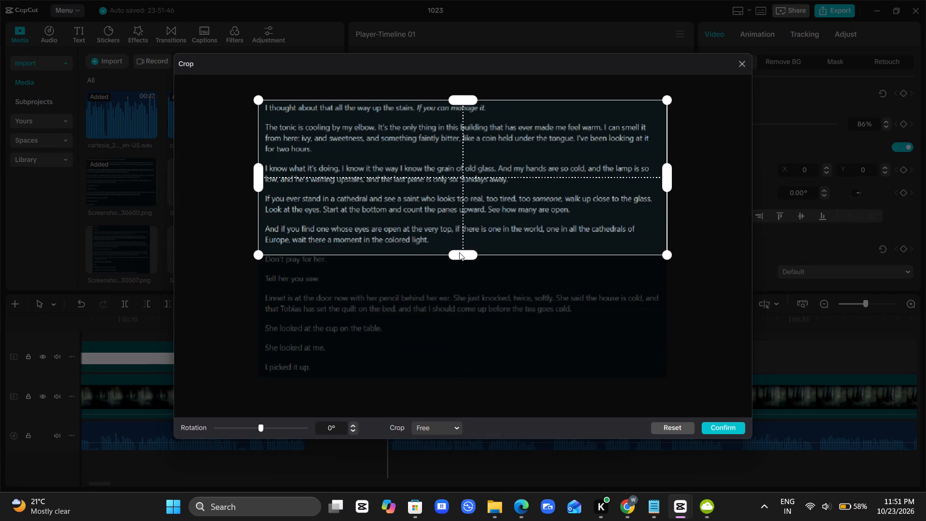
drag(459, 252, 465, 245)
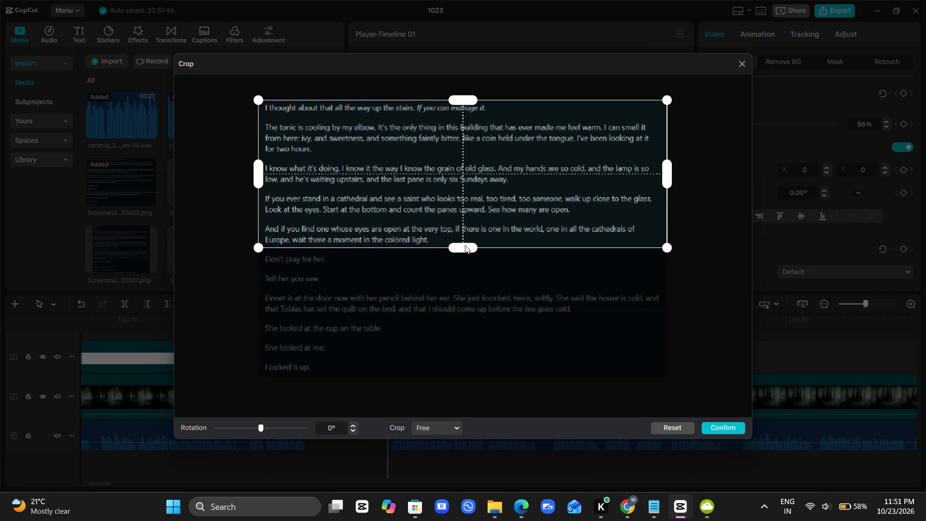
drag(465, 245, 465, 247)
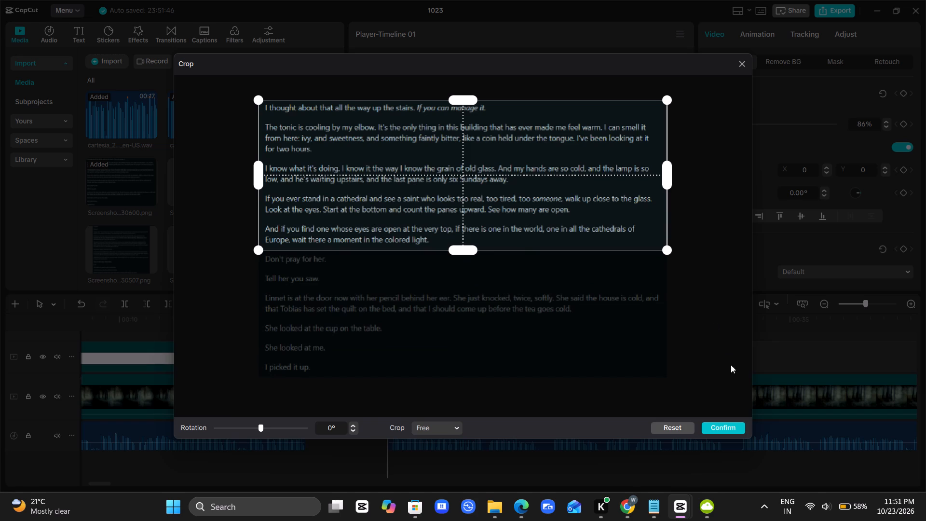
click(733, 428)
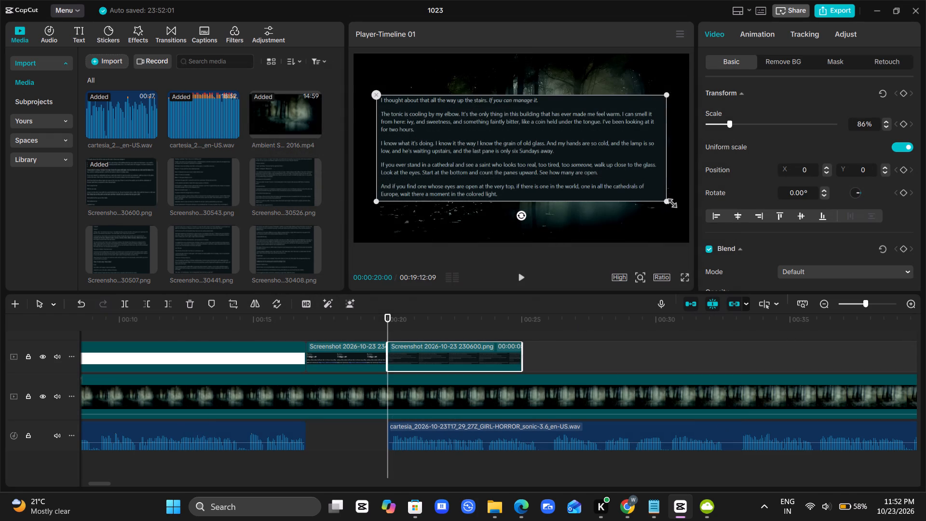
Scale the cropped story screenshot to about 77%.
drag(666, 200, 636, 197)
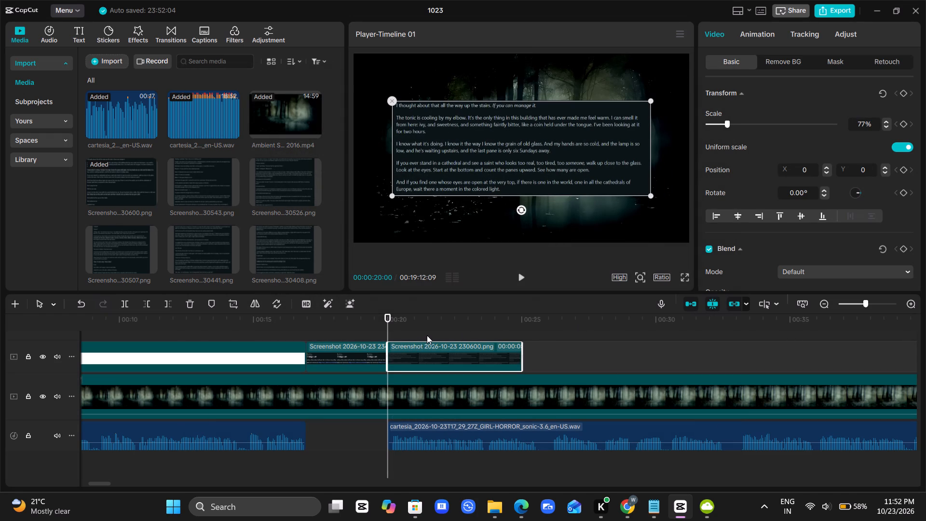
Play through the cut into the story screenshot, and extend that clip's duration to about 00:00:40:21.
click(427, 335)
drag(427, 335, 368, 336)
key(space)
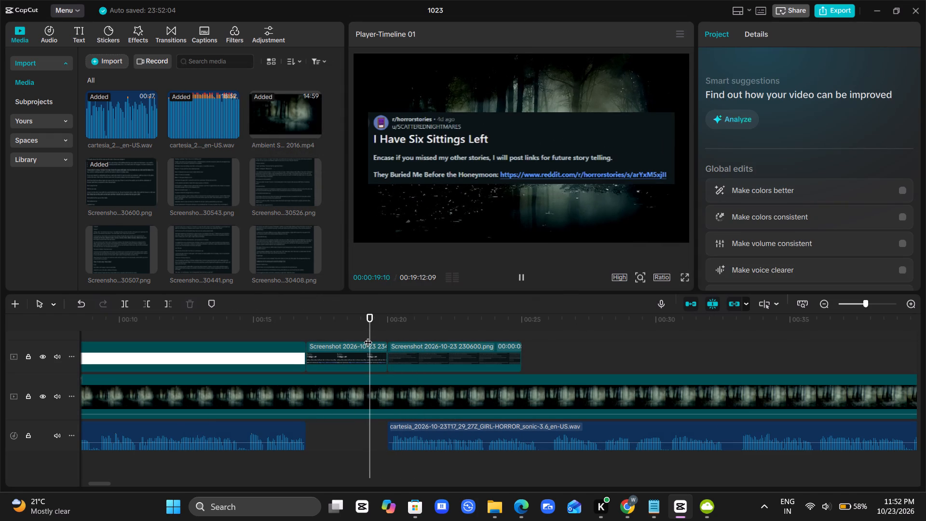
scroll(368, 336, left, 1)
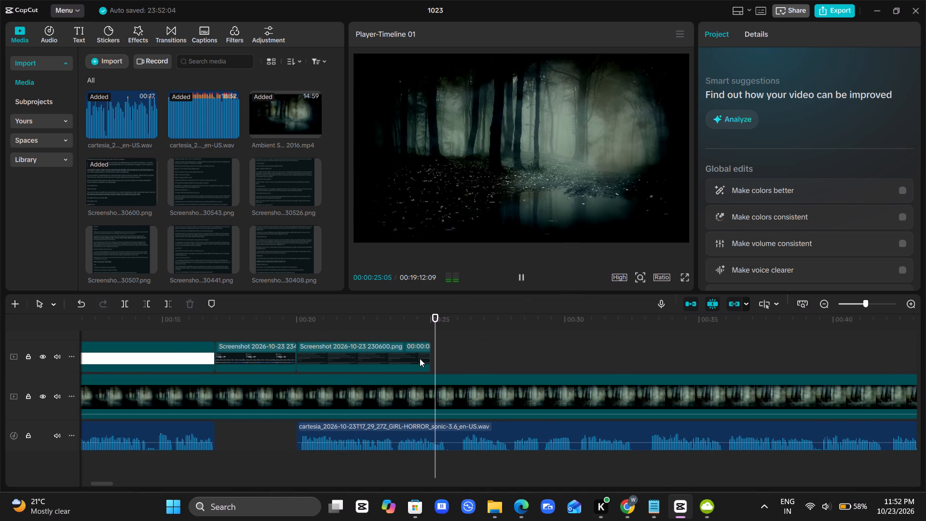
ctrl+scroll(420, 358, down, 7)
click(355, 360)
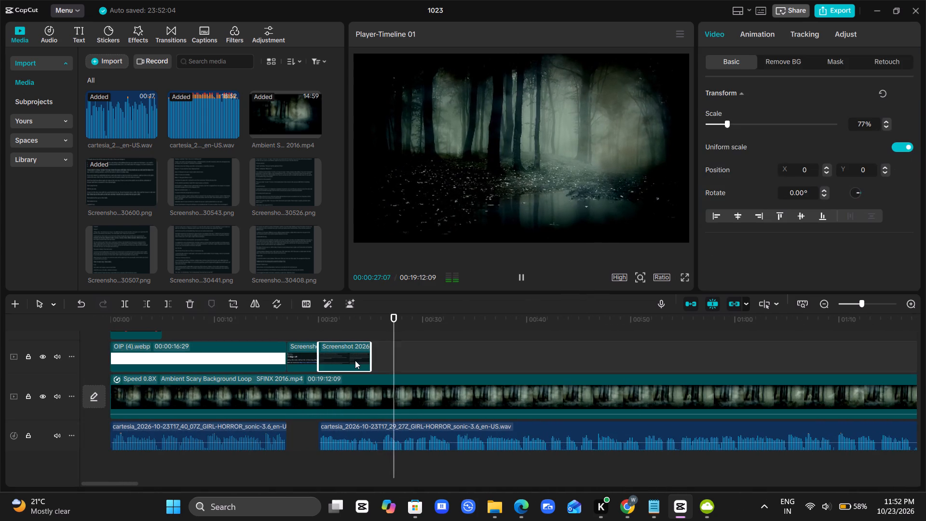
drag(371, 360, 740, 385)
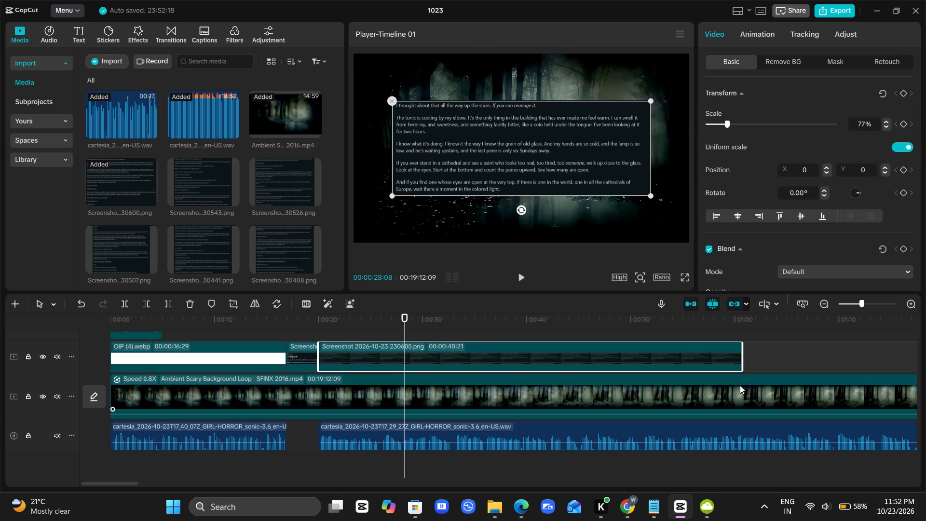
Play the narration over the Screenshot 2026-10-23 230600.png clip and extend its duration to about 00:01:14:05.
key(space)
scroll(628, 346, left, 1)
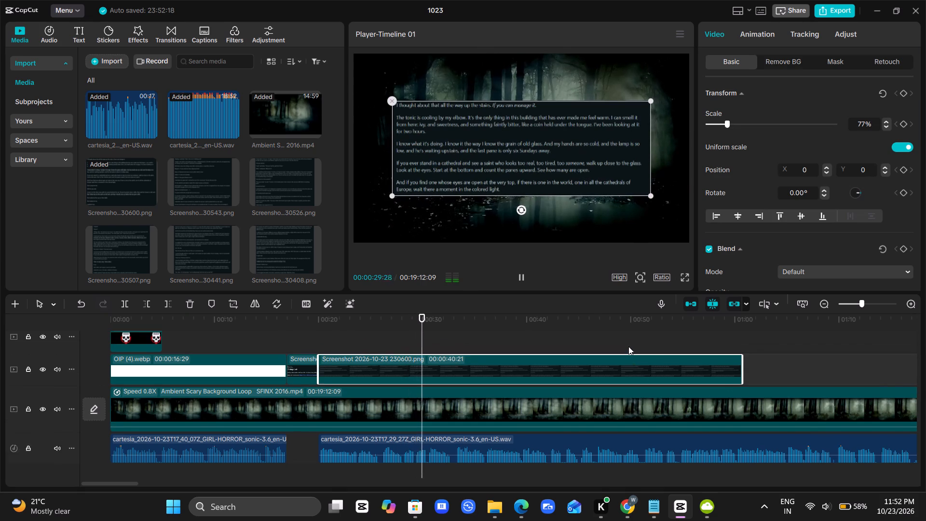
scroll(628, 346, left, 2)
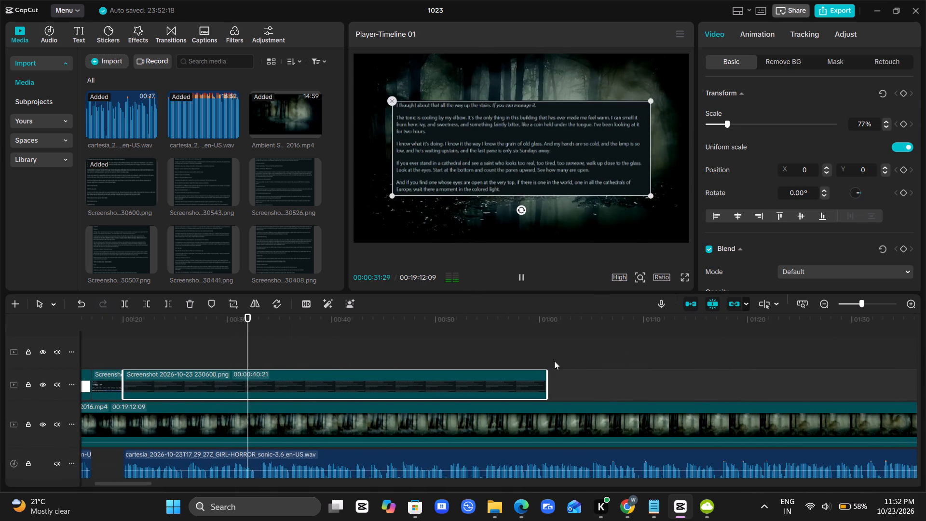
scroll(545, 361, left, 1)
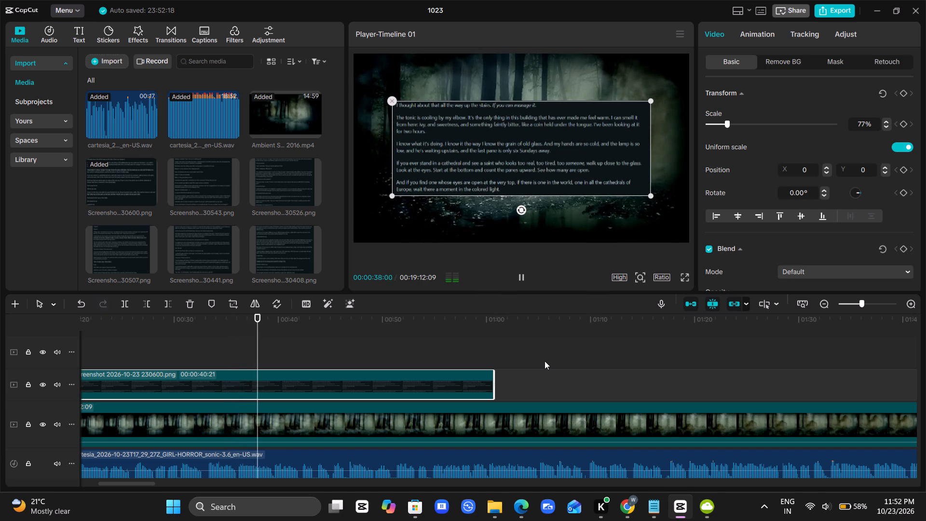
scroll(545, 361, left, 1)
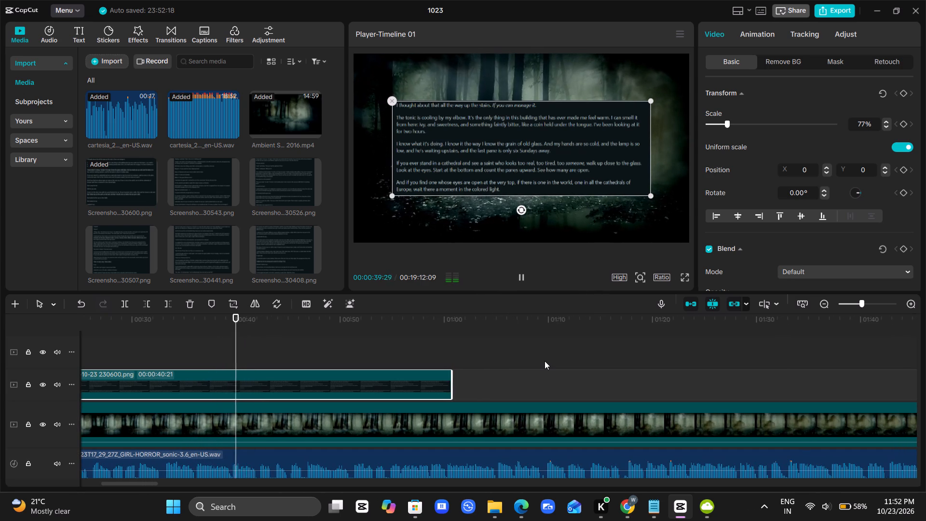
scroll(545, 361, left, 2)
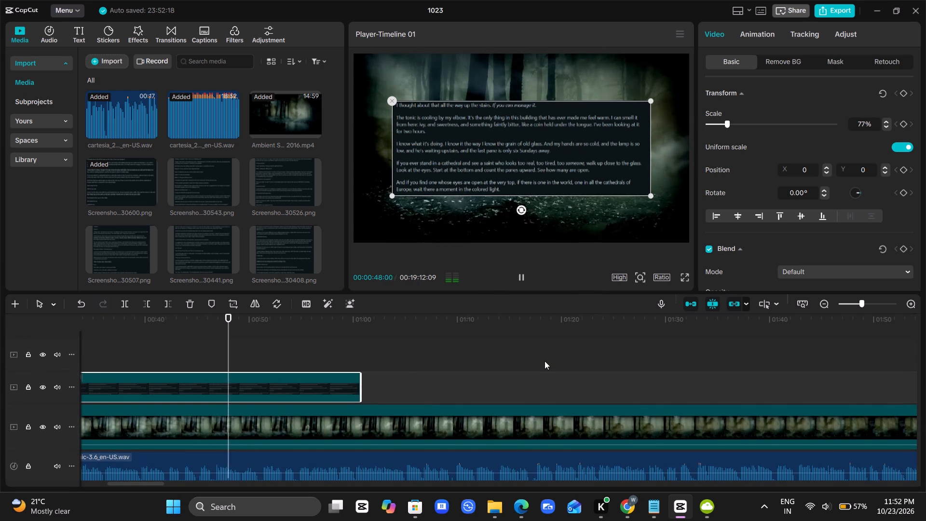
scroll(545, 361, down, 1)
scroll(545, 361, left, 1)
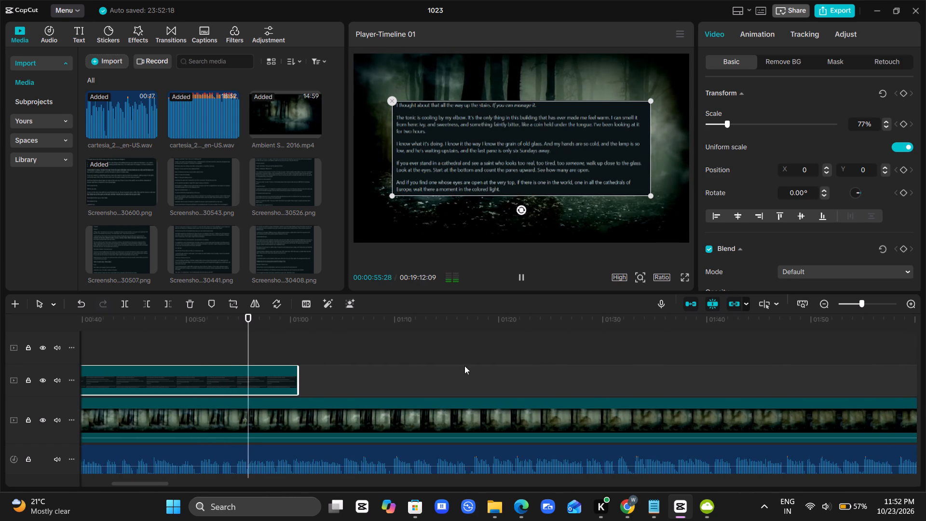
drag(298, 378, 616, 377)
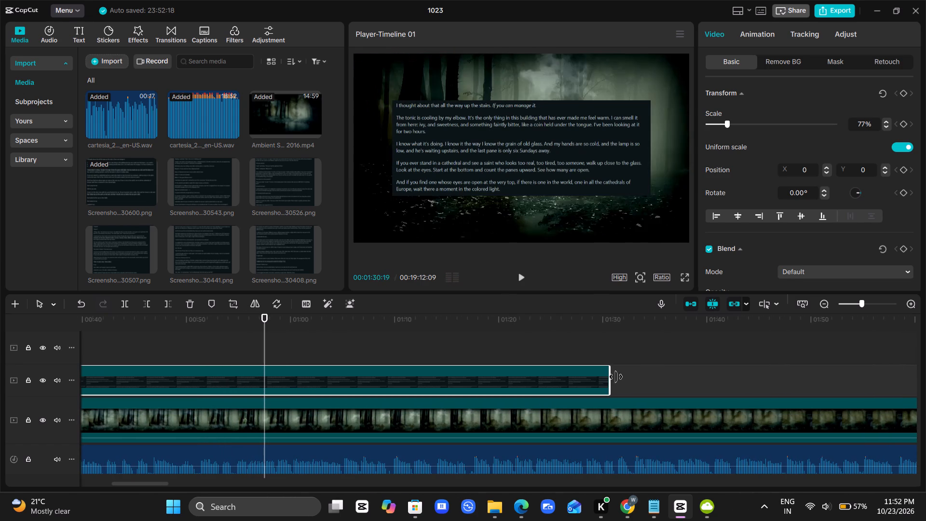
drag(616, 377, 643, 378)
Play on through the extended story clip to compare its text with the narration.
key(space)
scroll(643, 378, left, 1)
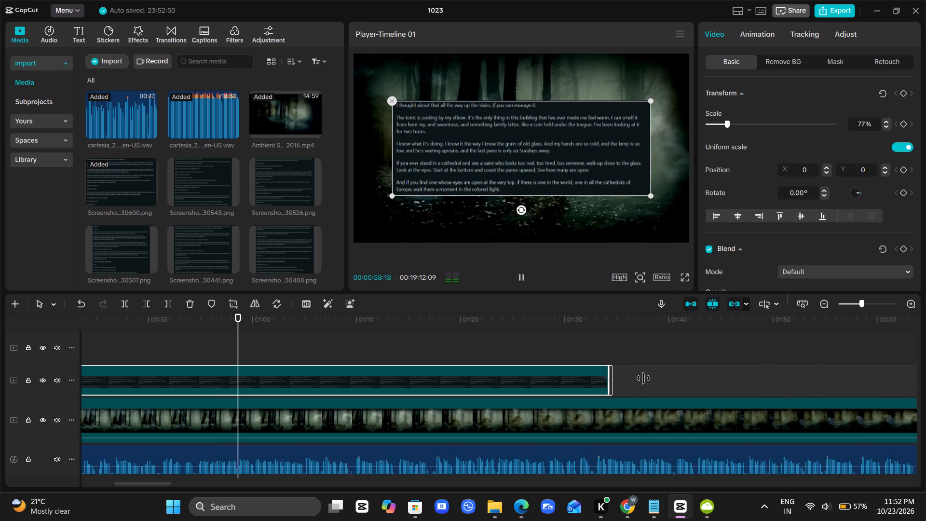
scroll(643, 378, left, 3)
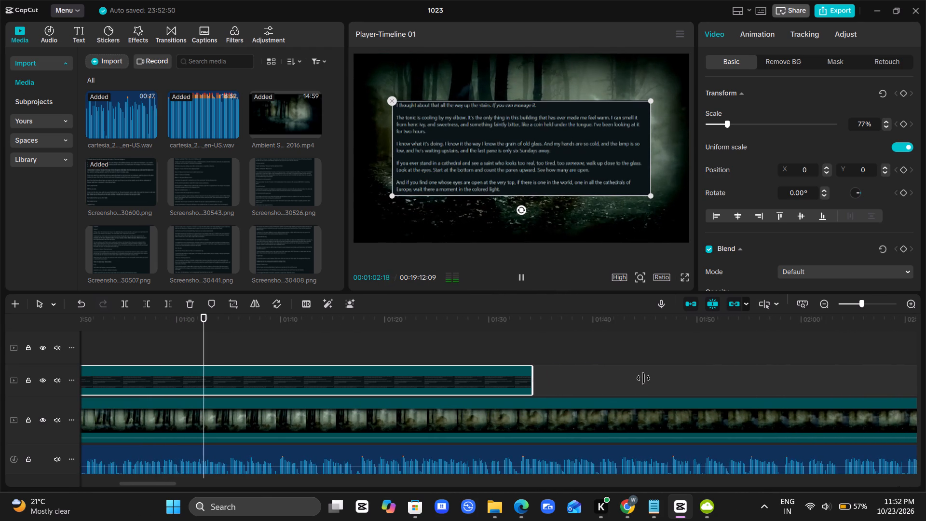
scroll(643, 378, left, 2)
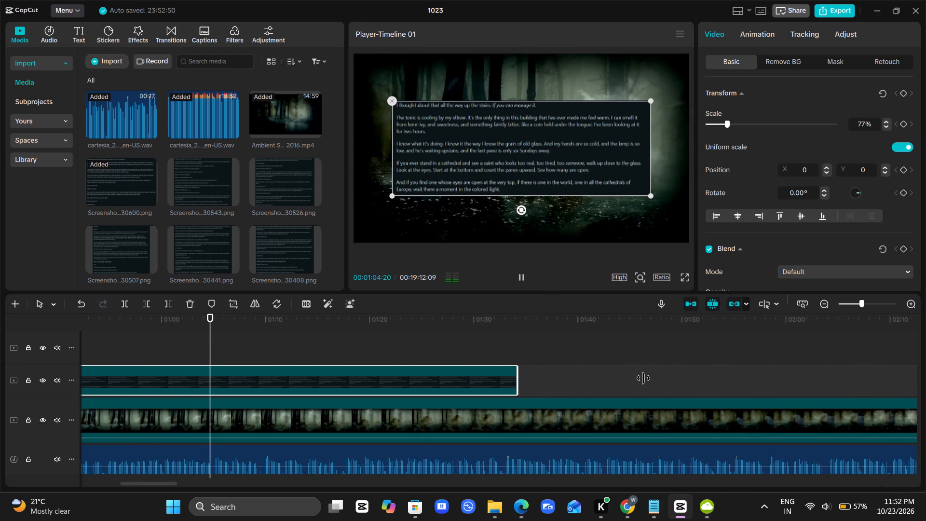
scroll(643, 378, left, 2)
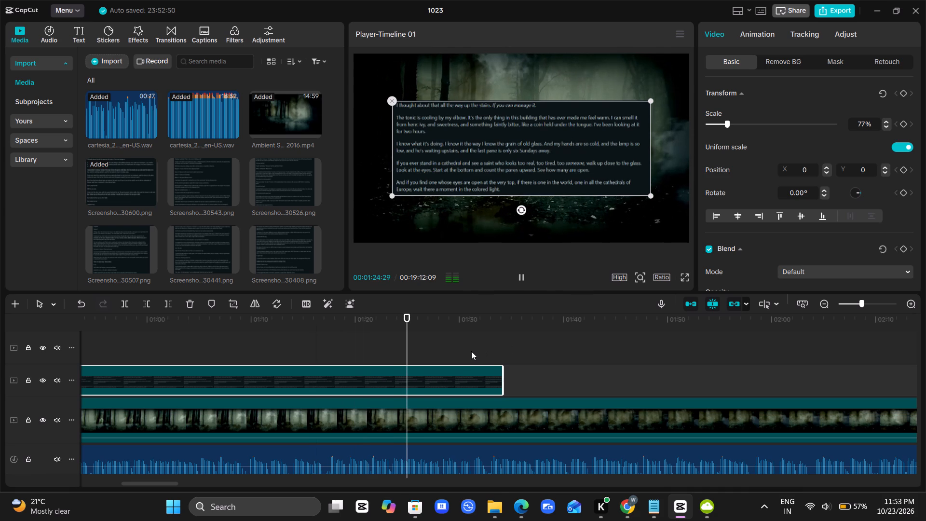
Go back to about 00:00:39 and replay the narration to check whether the displayed story text matches it.
scroll(471, 351, right, 1)
click(412, 346)
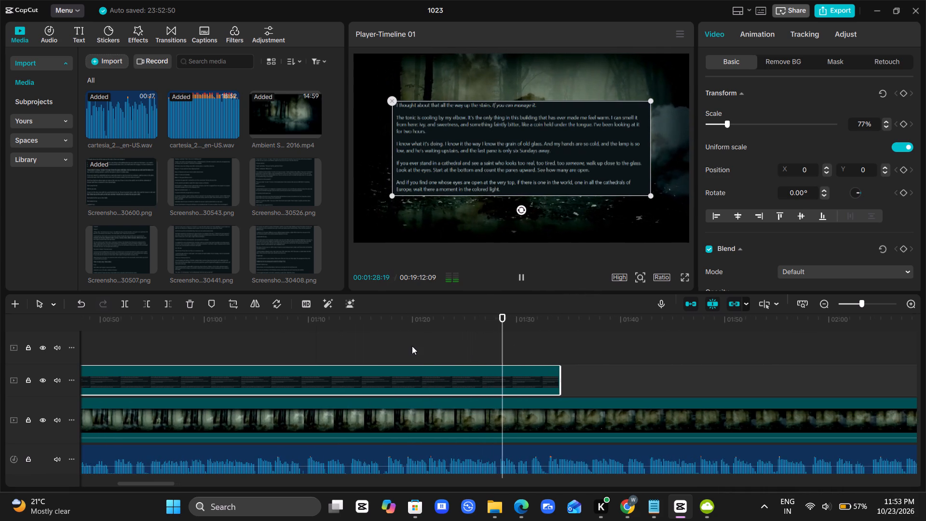
drag(412, 346, 323, 350)
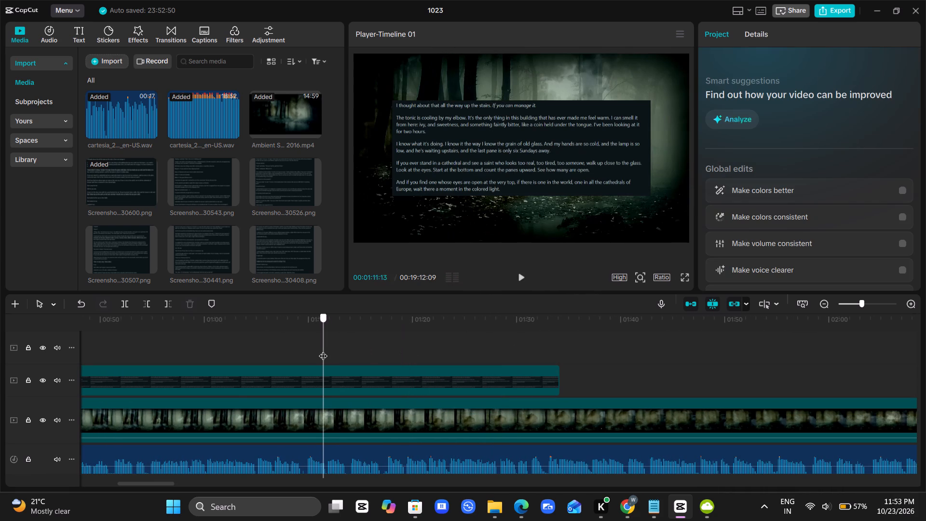
drag(323, 350, 324, 350)
scroll(324, 350, right, 1)
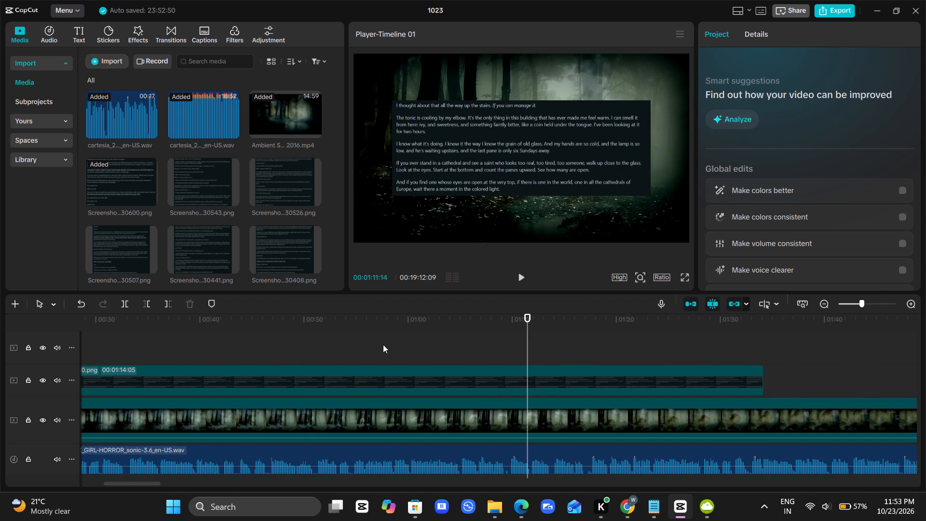
click(383, 344)
drag(383, 344, 191, 352)
key(space)
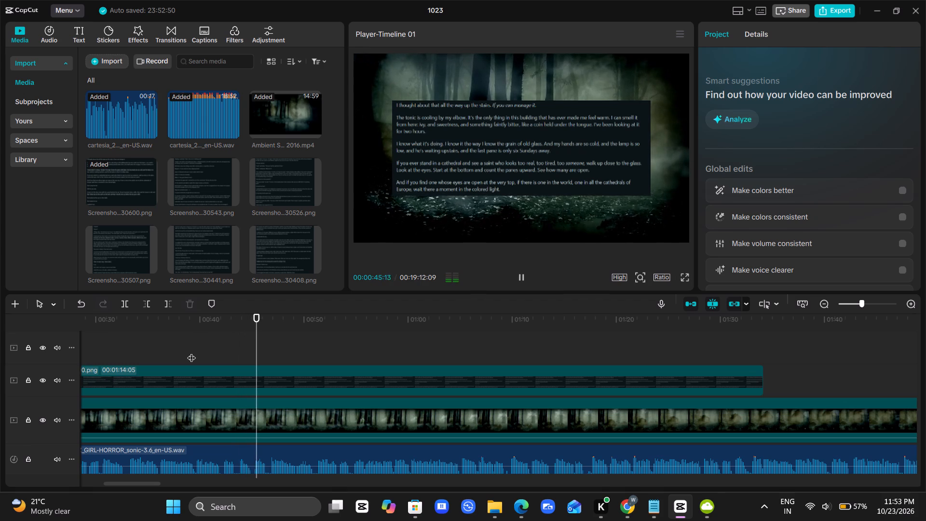
key(space)
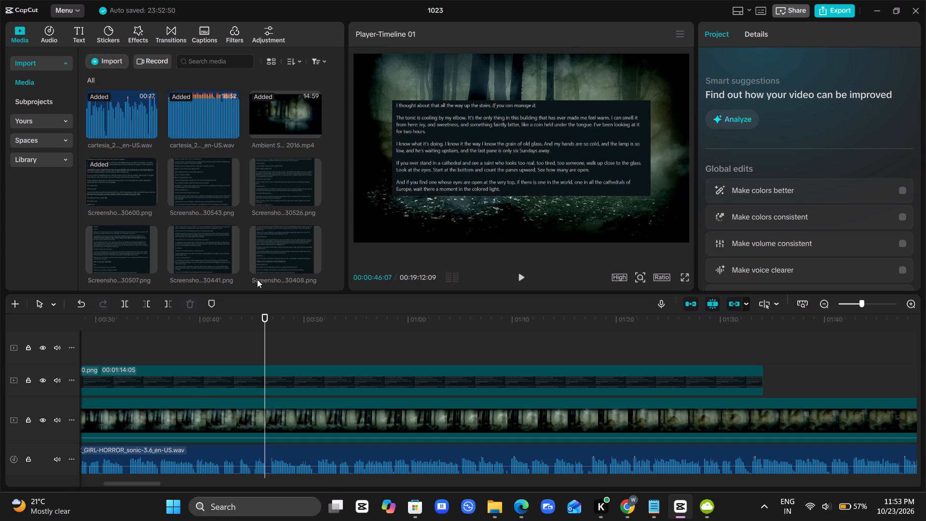
Delete the Screenshot 2026-10-23 230600.png clip from the timeline.
scroll(294, 180, down, 7)
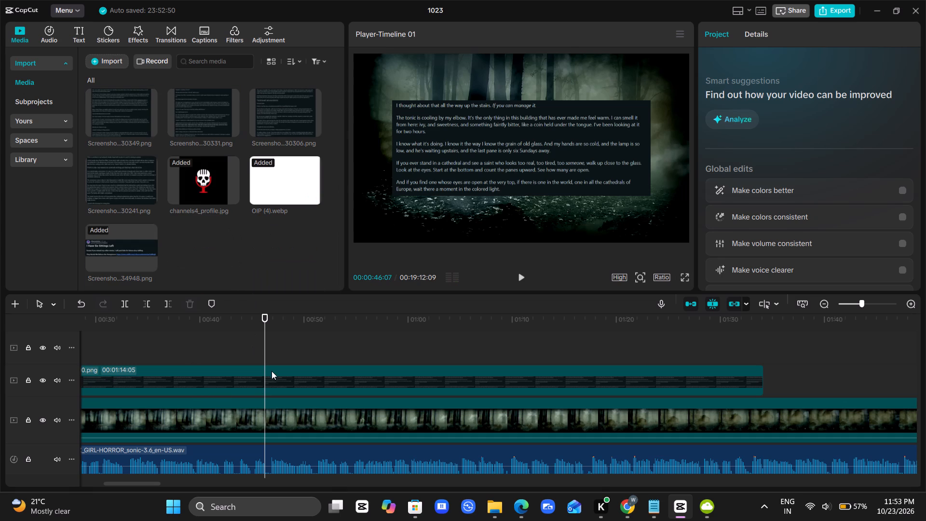
click(272, 370)
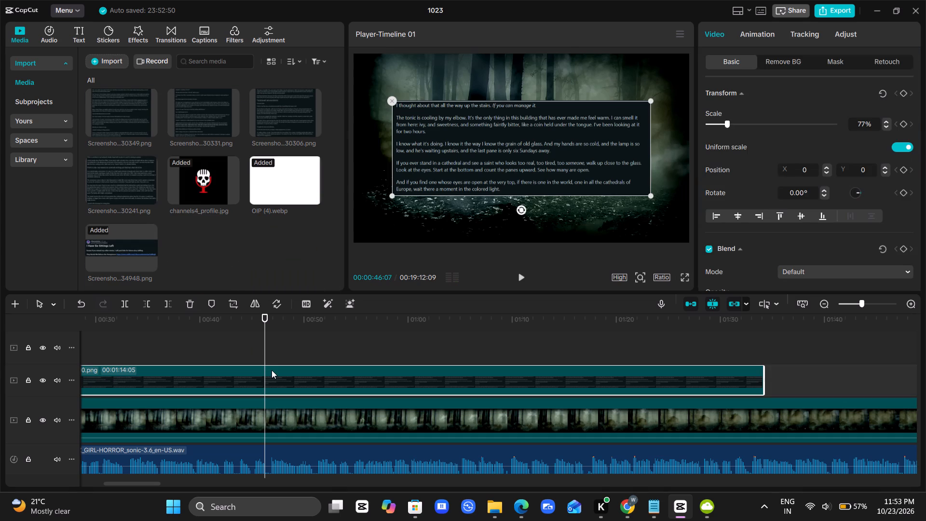
key(BackSpace)
Place Screenshot 2026-10-23 230241.png directly after the title clip at 00:00:20:00 and extend its duration to about 00:00:45:17.
scroll(272, 370, right, 1)
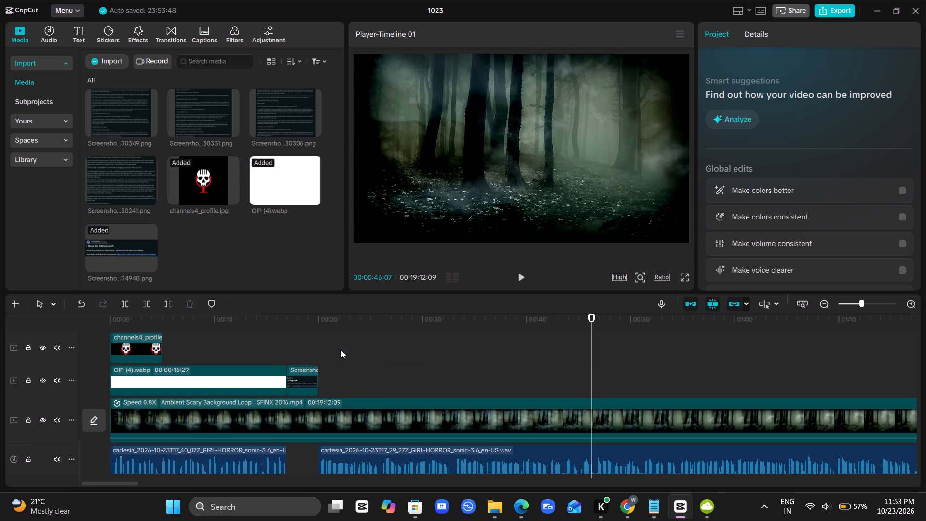
click(343, 350)
drag(343, 350, 319, 361)
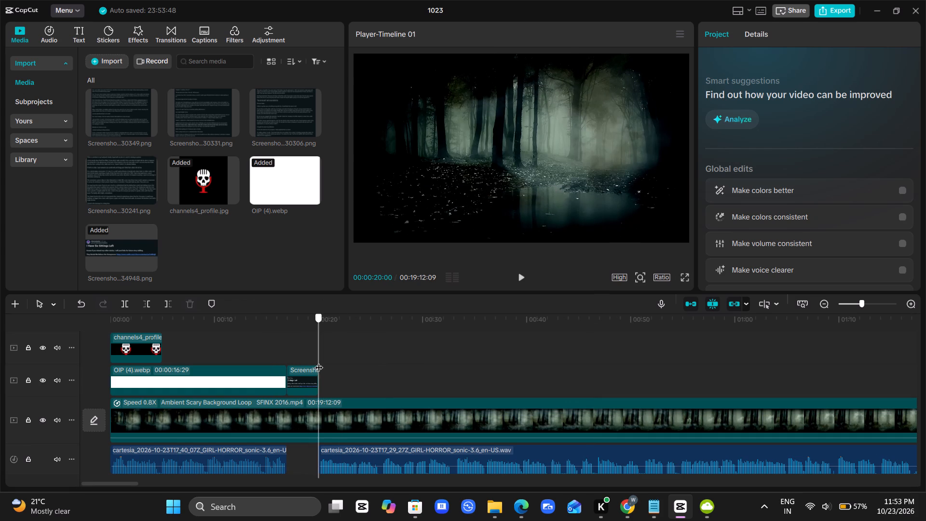
drag(319, 361, 319, 361)
drag(137, 187, 333, 386)
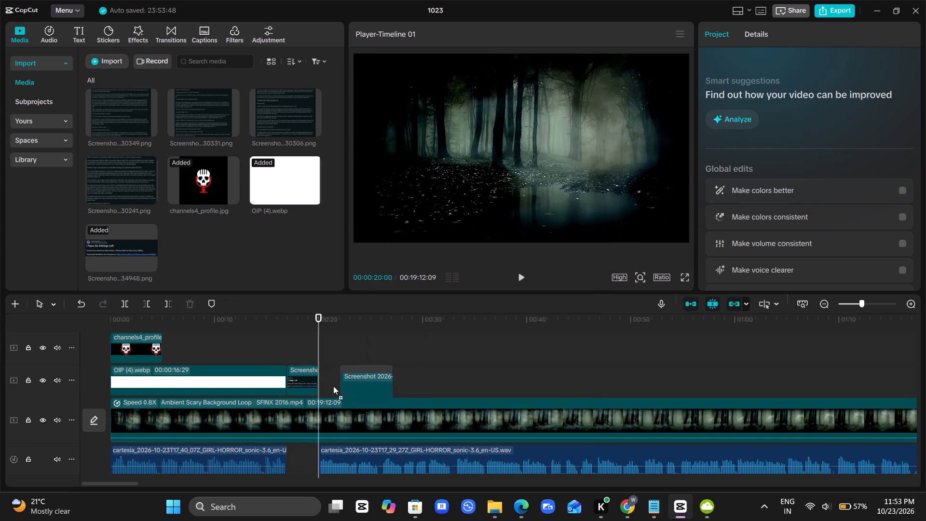
drag(333, 386, 321, 384)
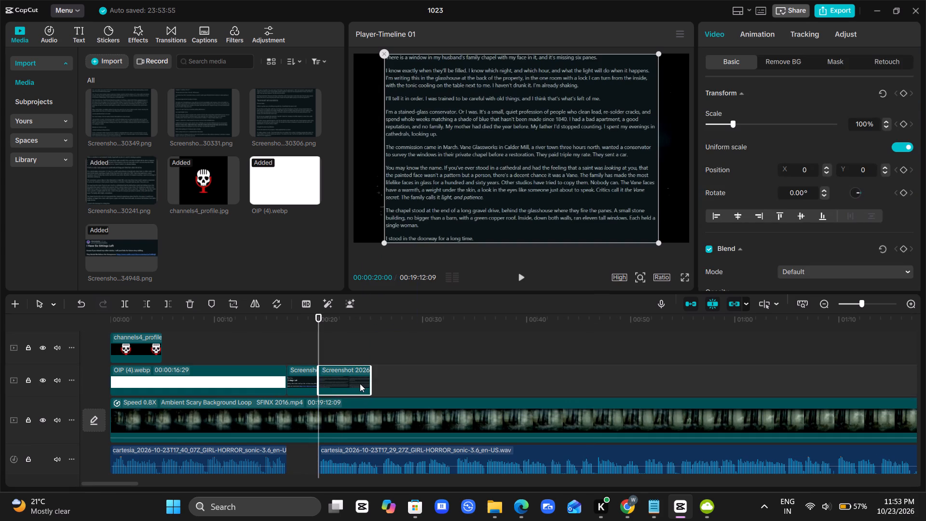
drag(371, 381, 669, 403)
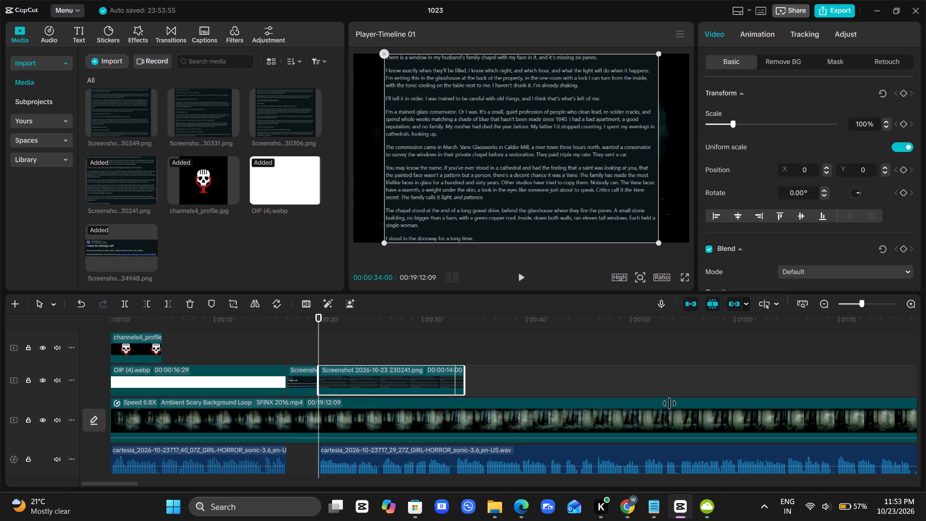
drag(669, 403, 790, 403)
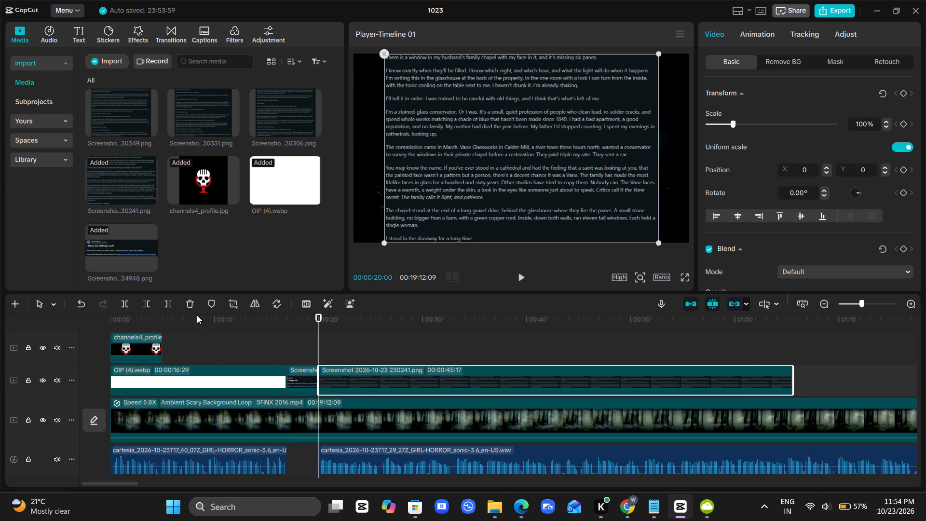
Crop the new story screenshot with a free ratio to keep only the text from its top through "cathedrals, looking up.".
click(238, 305)
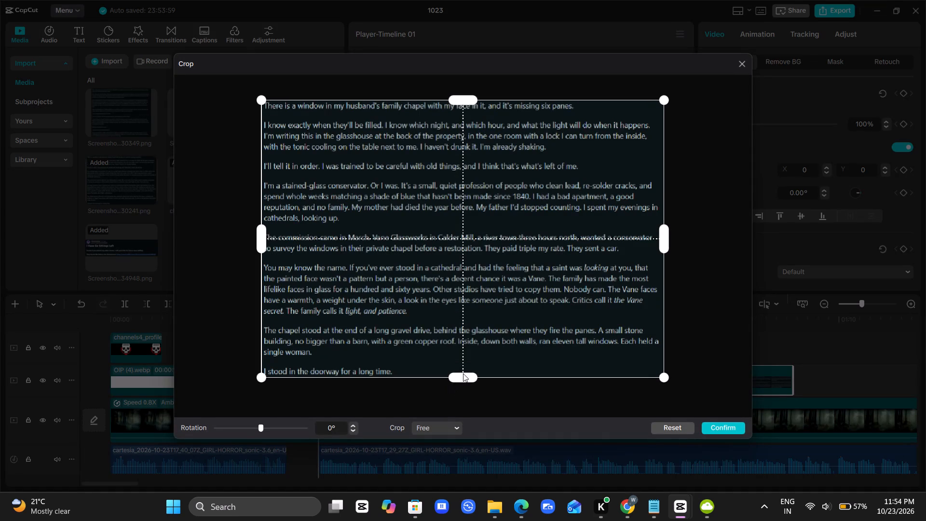
drag(463, 373, 467, 215)
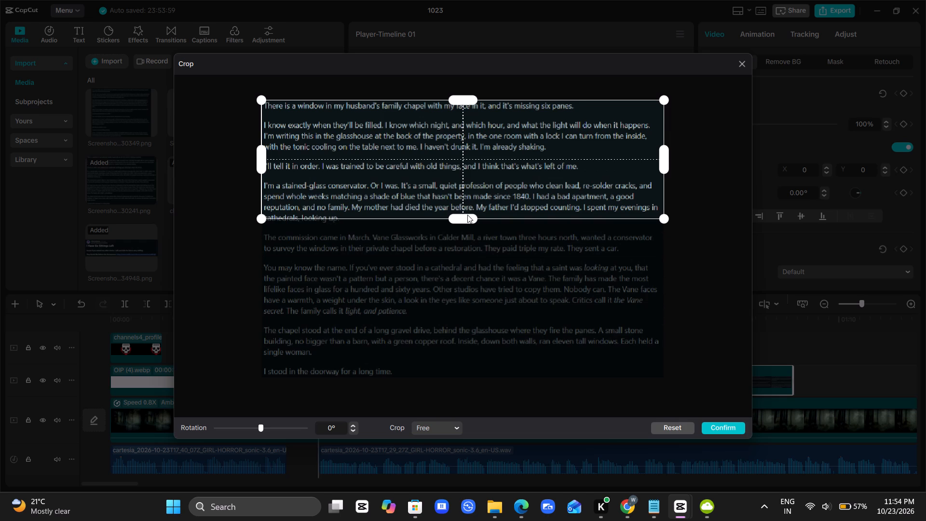
drag(467, 215, 468, 224)
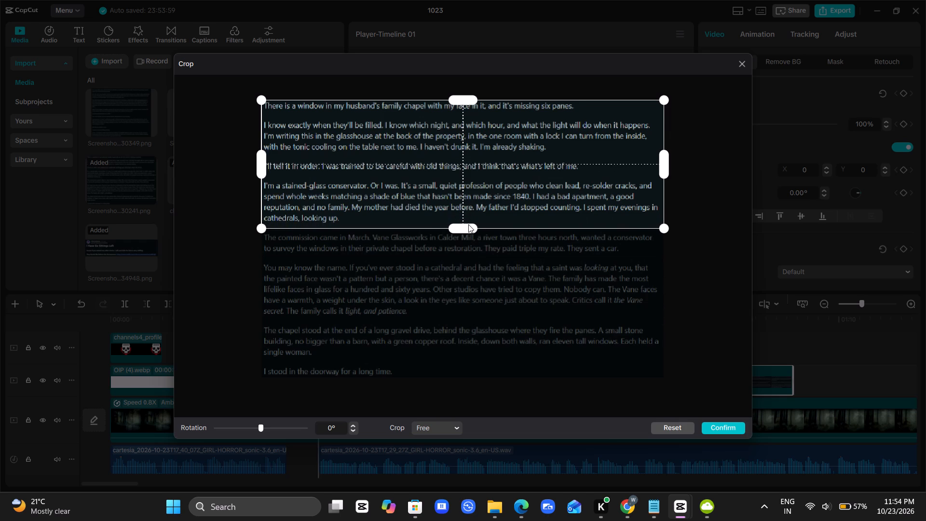
click(728, 431)
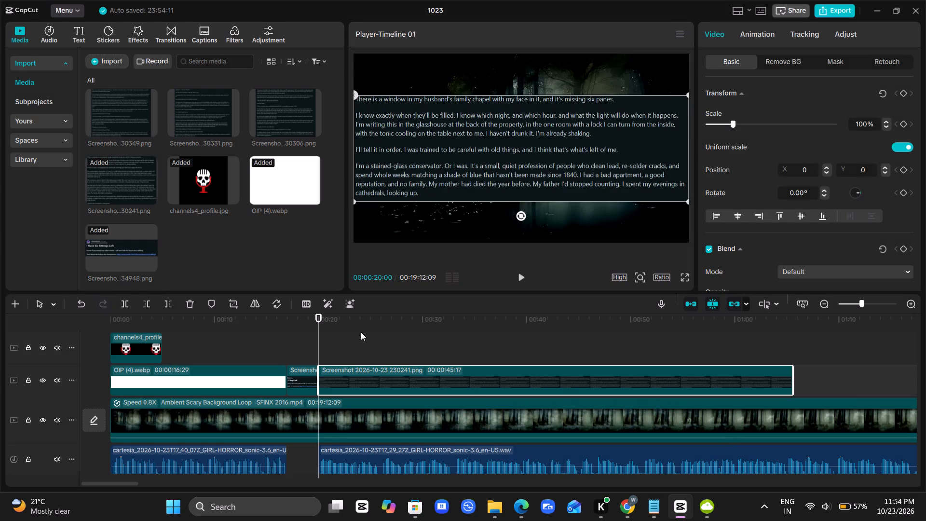
Scale the cropped story screenshot to about 75%.
drag(684, 200, 680, 200)
drag(680, 200, 613, 187)
Play the narration from the start of the first story screenshot clip and extend the clip's end to about 00:01:42.
click(311, 330)
key(space)
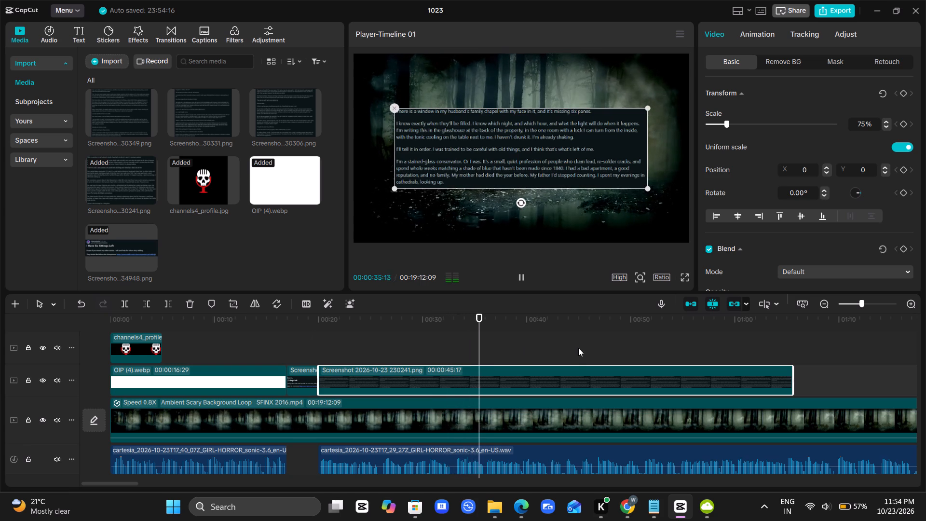
scroll(578, 348, left, 1)
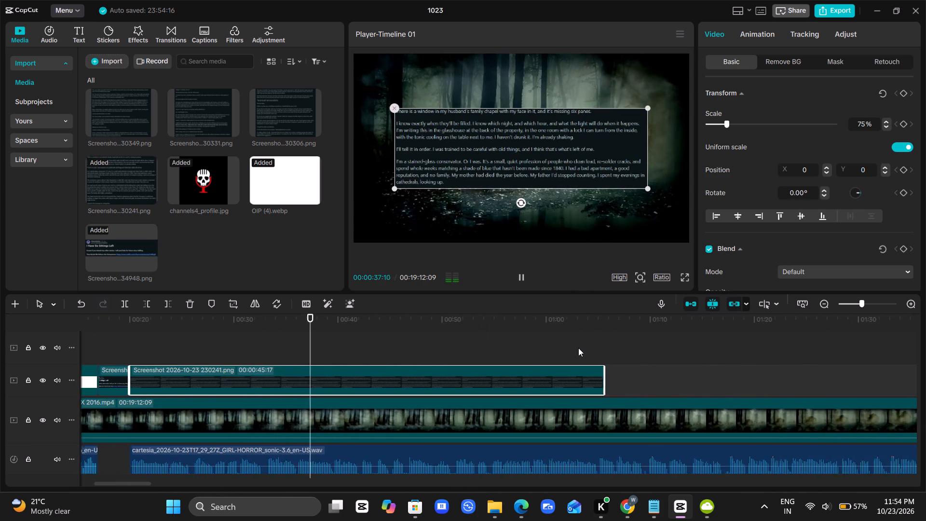
scroll(578, 348, left, 1)
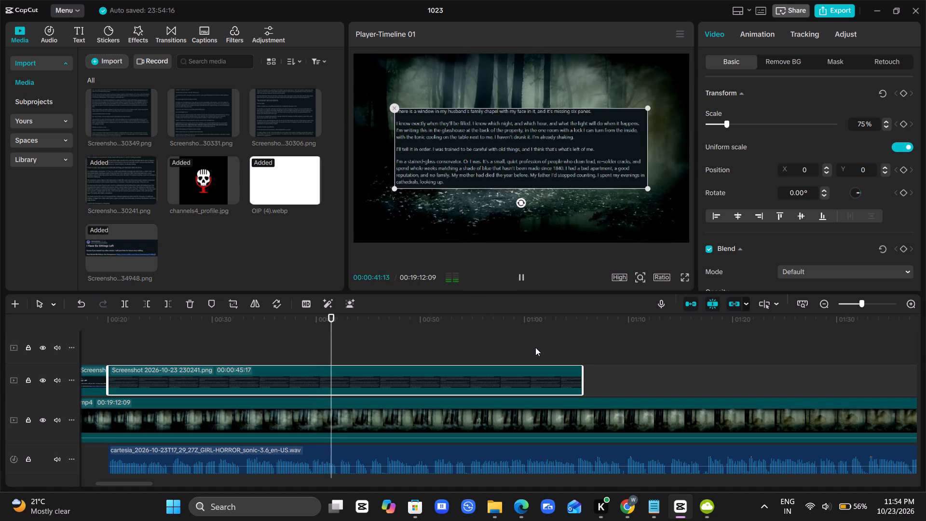
scroll(544, 348, left, 1)
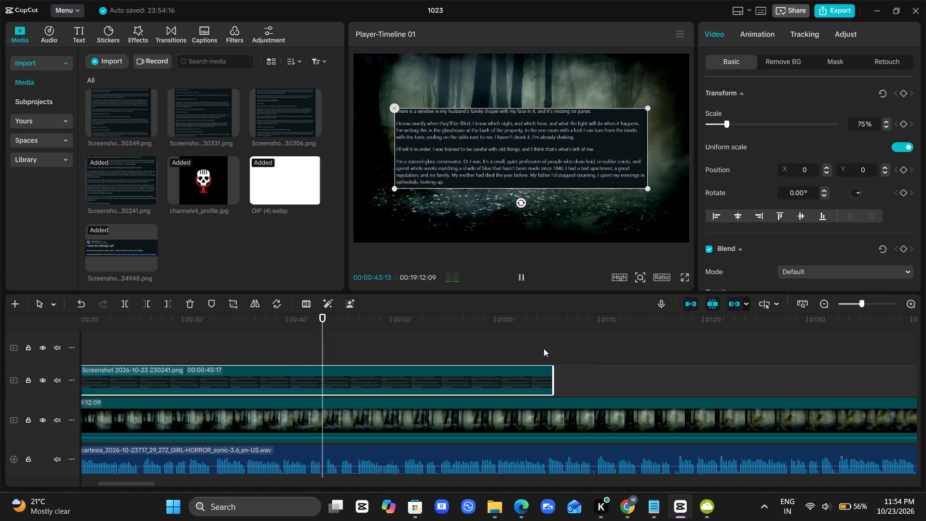
scroll(531, 353, left, 1)
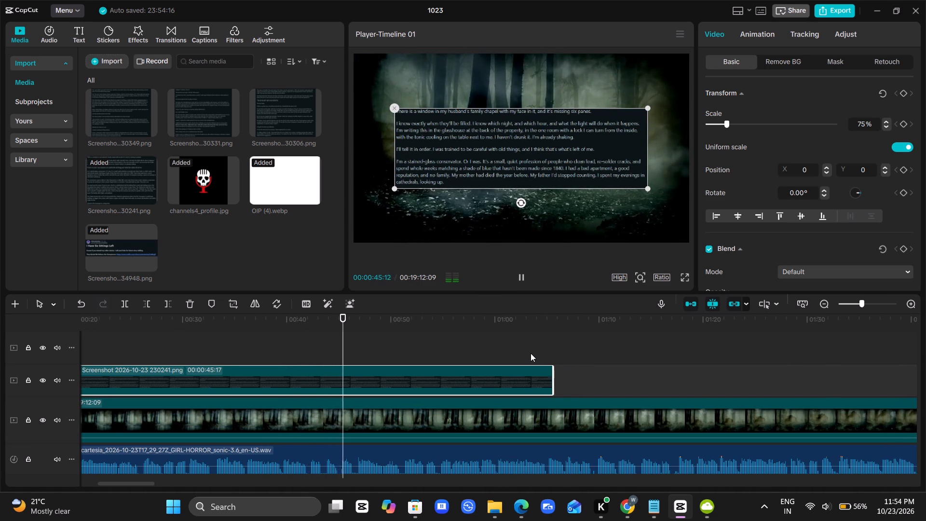
scroll(531, 353, left, 1)
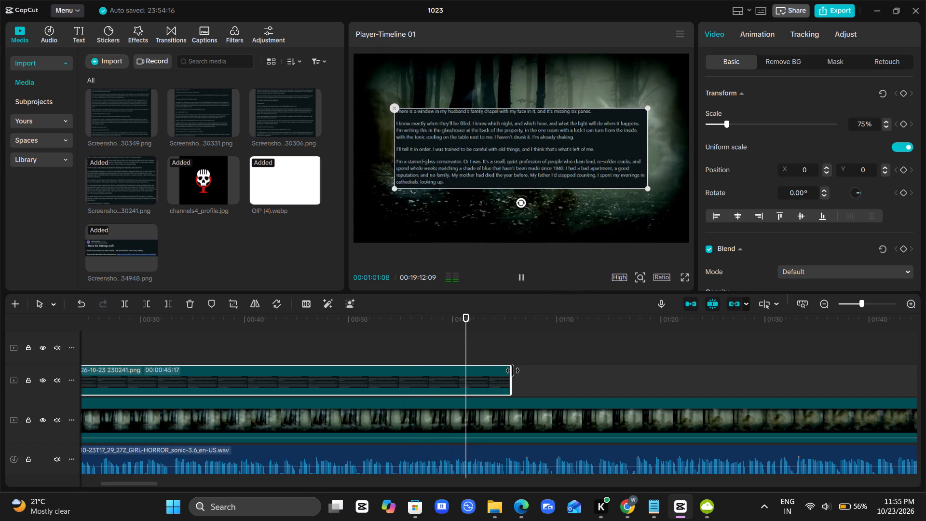
drag(513, 370, 886, 372)
Play the narration to the end of the "cathedrals, looking up" passage and trim the first story screenshot clip's end at 00:01:17:01.
scroll(886, 372, left, 1)
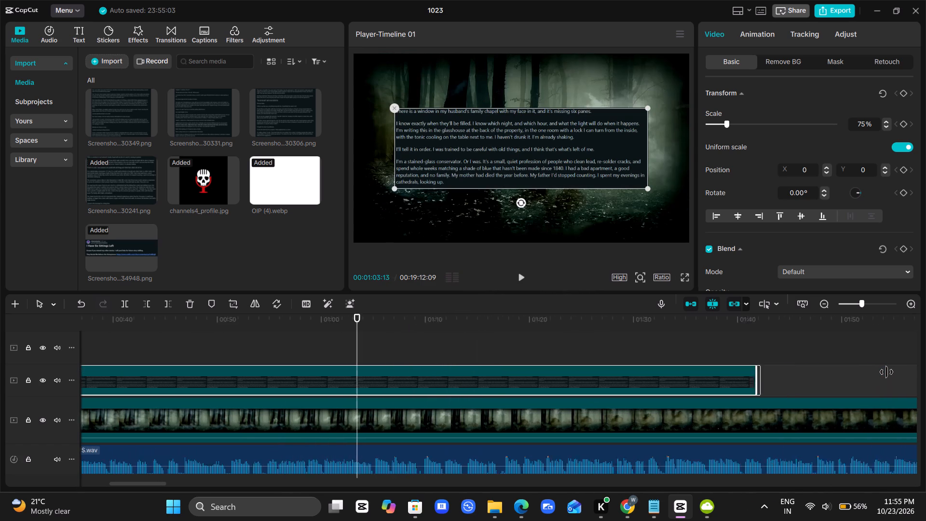
scroll(886, 372, left, 1)
key(space)
scroll(886, 372, left, 1)
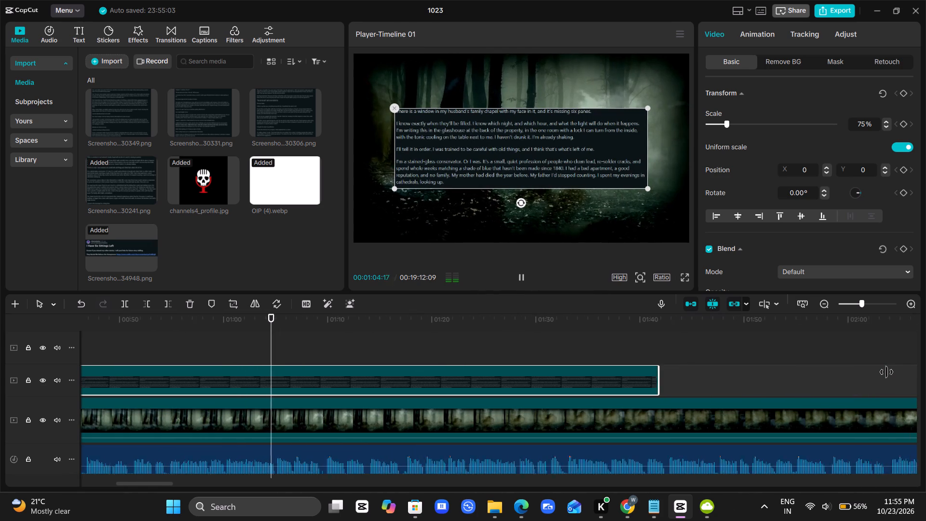
scroll(886, 372, left, 1)
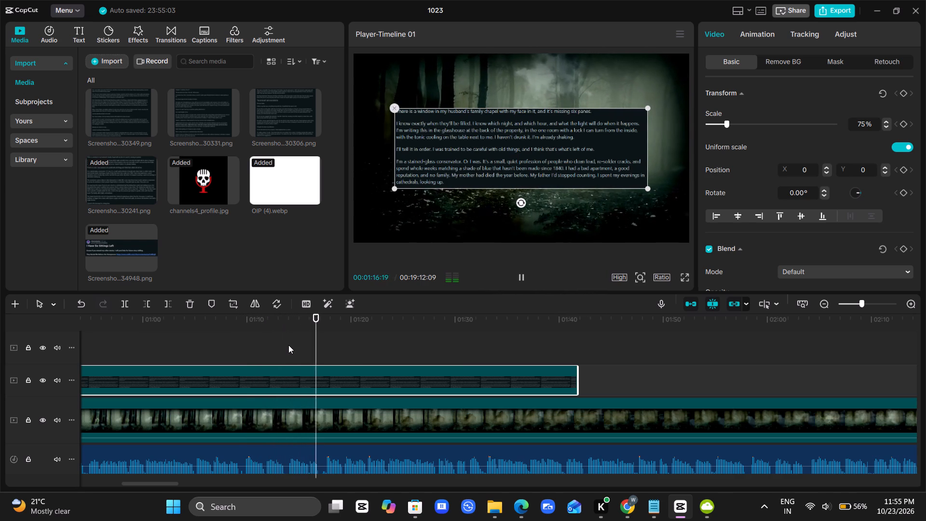
key(space)
key(space)
key(space)
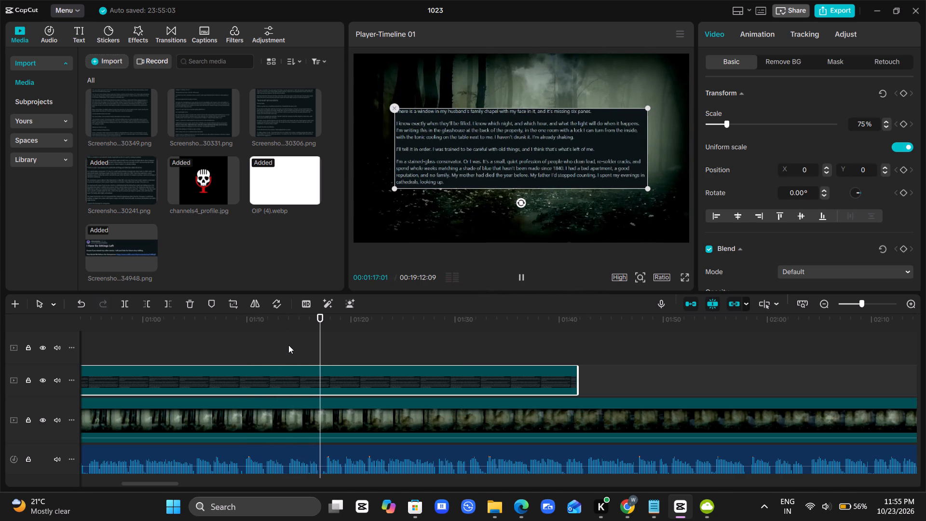
key(Left)
key(w)
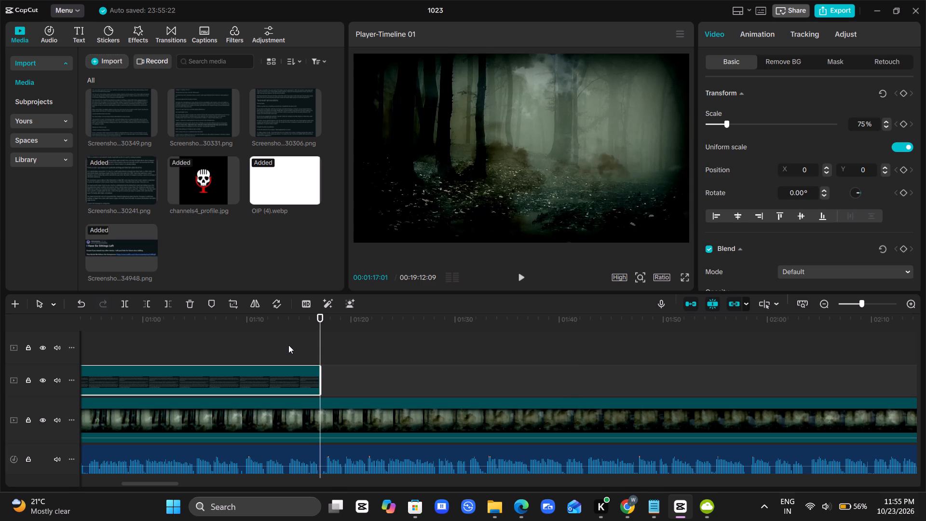
Place Screenshot 2026-10-23 230241.png on the timeline again, directly after the first story screenshot clip at 00:01:17:01.
drag(121, 166, 333, 355)
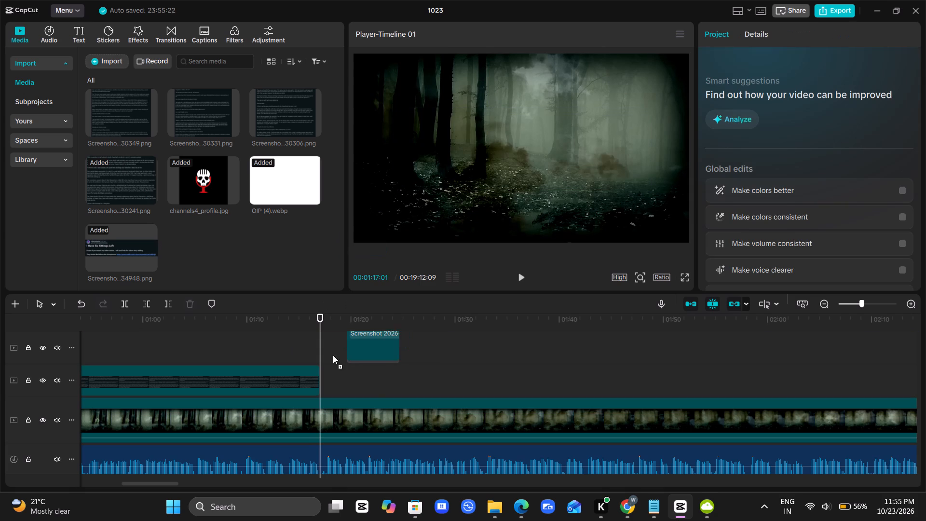
drag(333, 355, 323, 373)
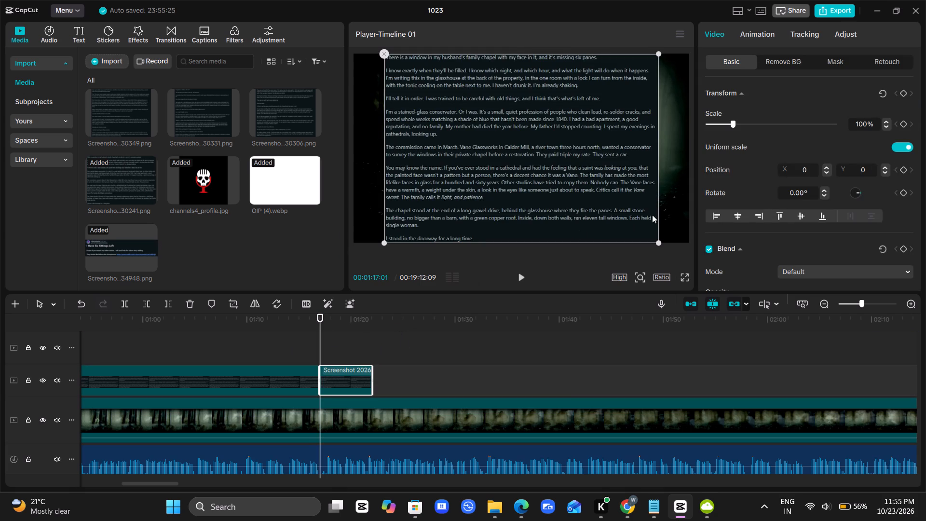
Crop the second story screenshot to keep only the text from "The commission came in March" through "I stood in the doorway for a long time.".
click(234, 307)
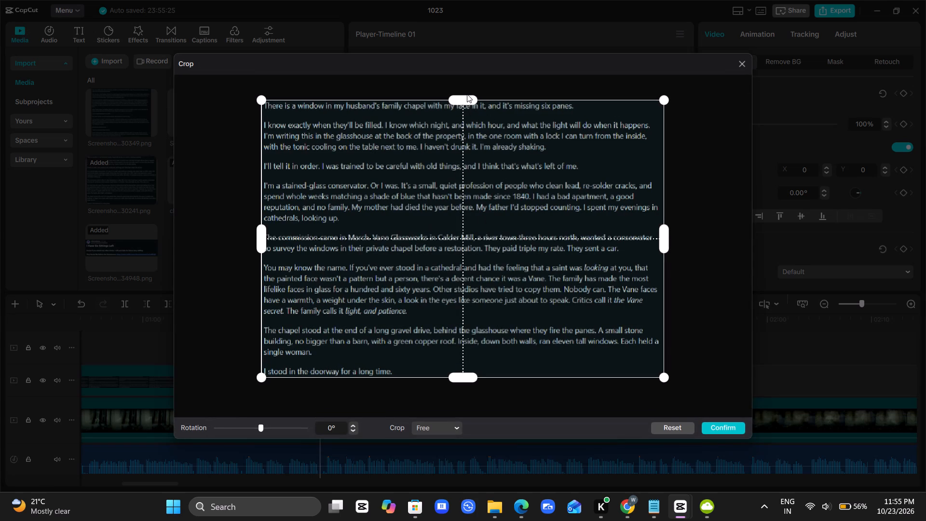
drag(467, 94, 461, 109)
drag(461, 109, 466, 101)
drag(466, 101, 455, 233)
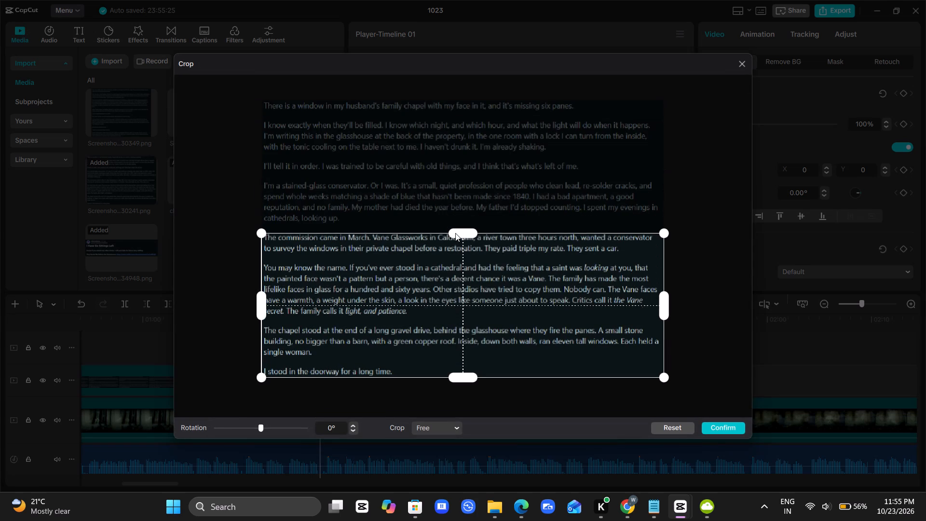
drag(455, 233, 459, 232)
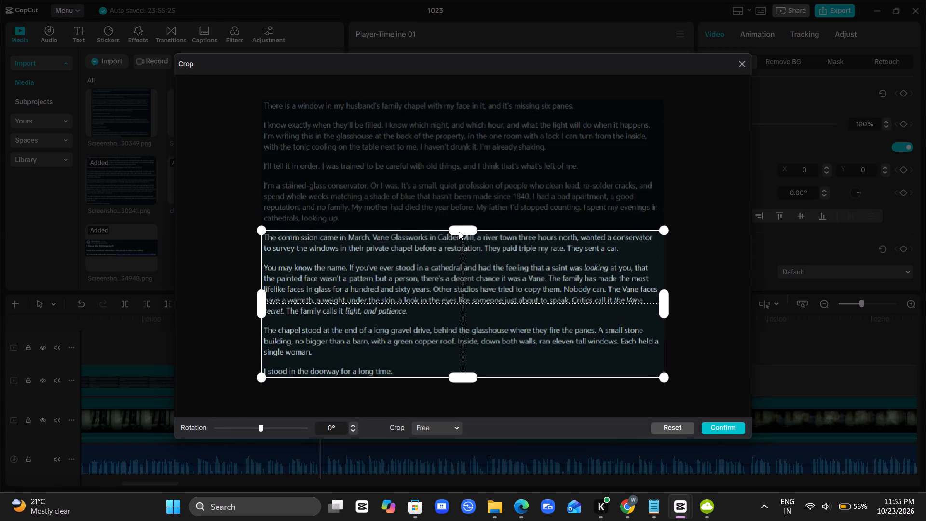
click(716, 426)
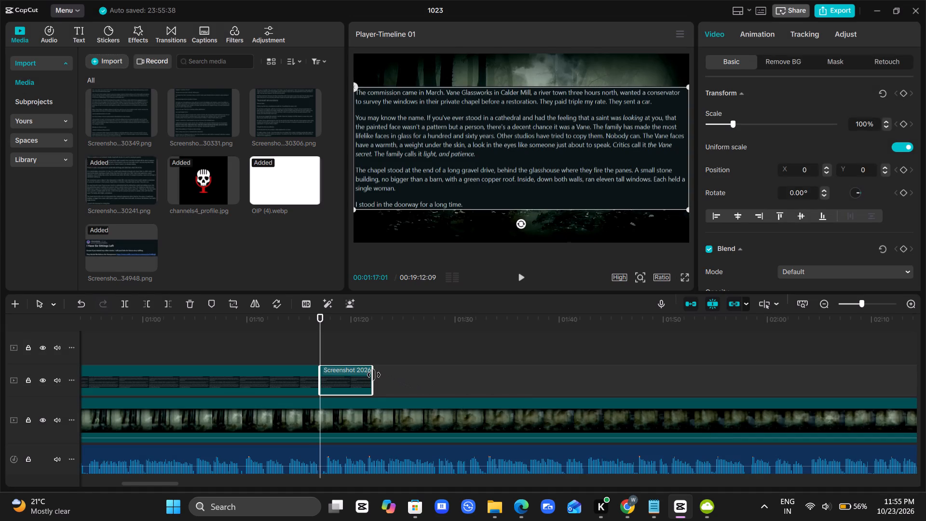
Extend the second story screenshot clip's duration to about 00:00:29:10.
drag(373, 375, 624, 415)
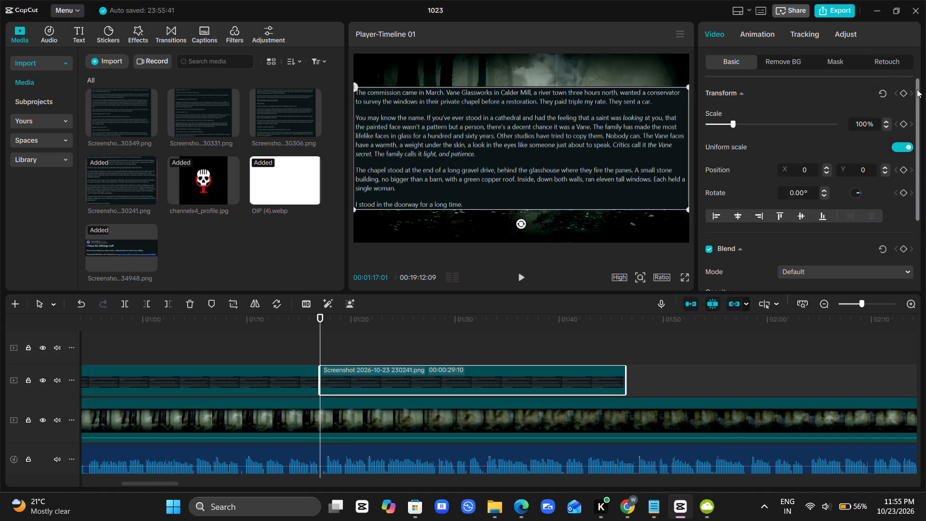
Scale the second story screenshot down to 75%.
click(727, 123)
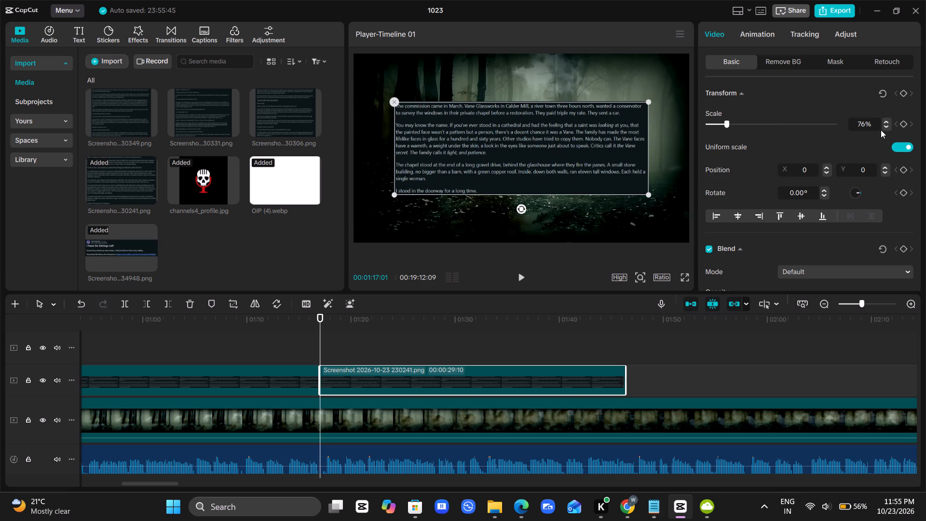
click(882, 124)
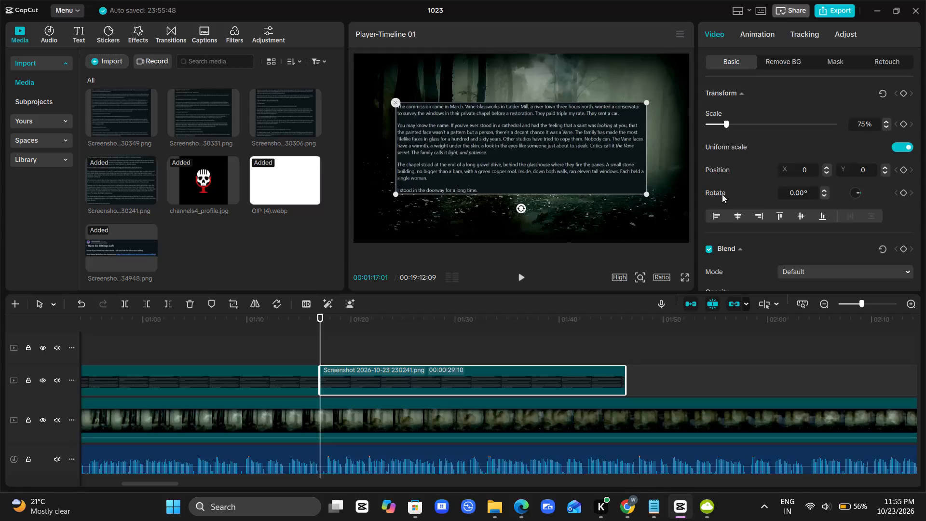
Play the narration over the second story screenshot clip and extend the clip's duration to about 00:00:53:20.
click(292, 338)
key(space)
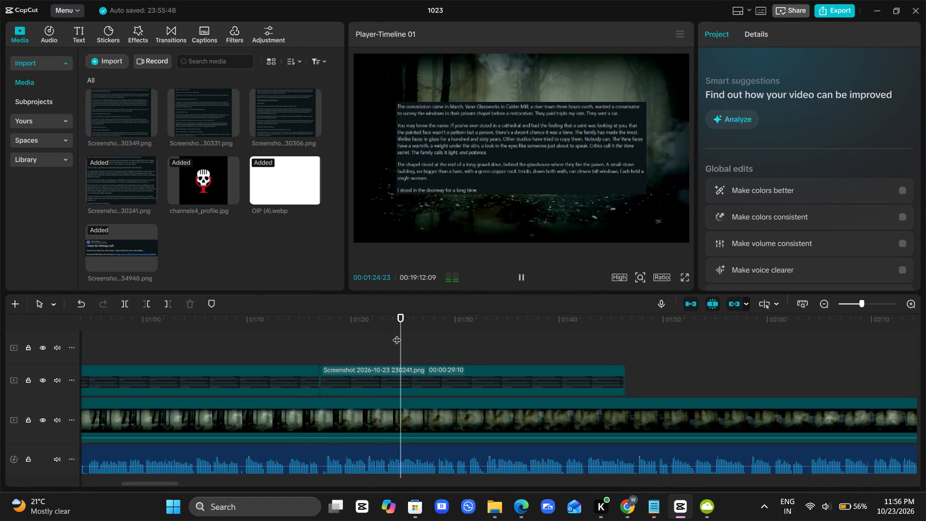
scroll(397, 334, left, 1)
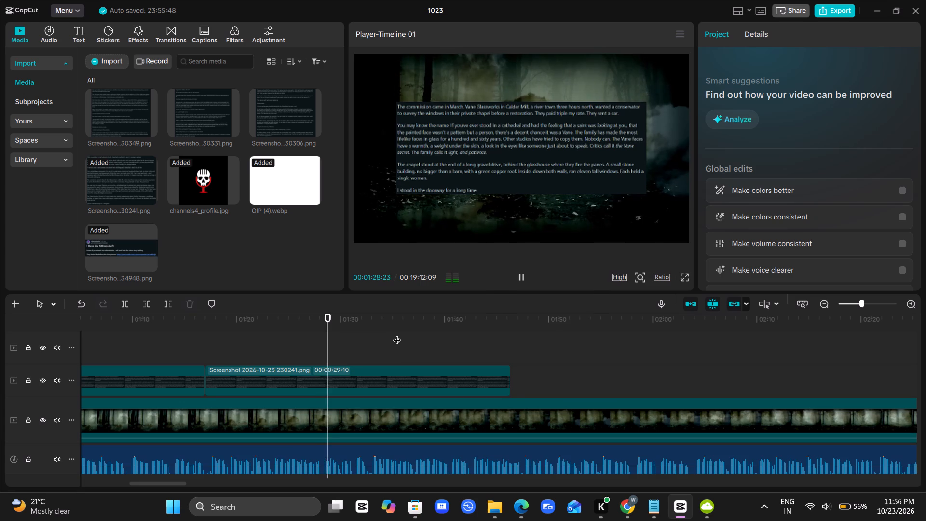
scroll(397, 334, left, 2)
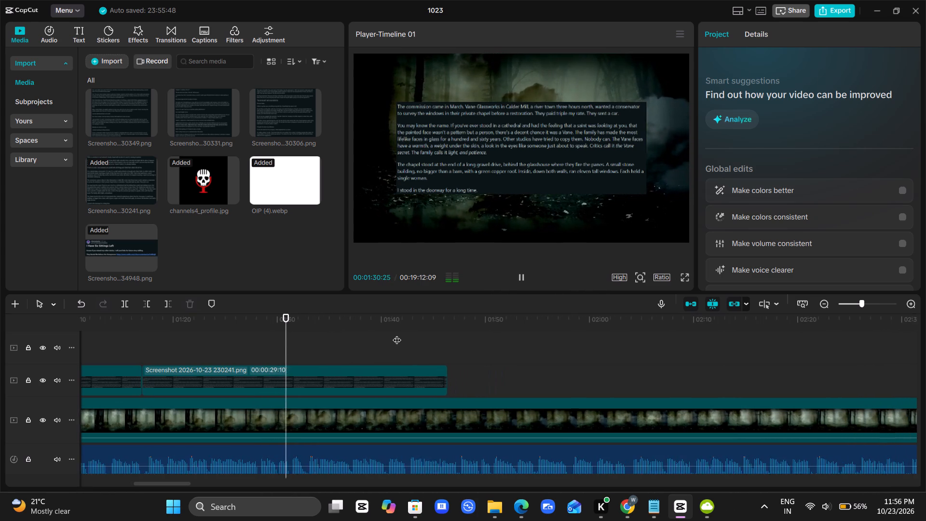
scroll(397, 334, left, 1)
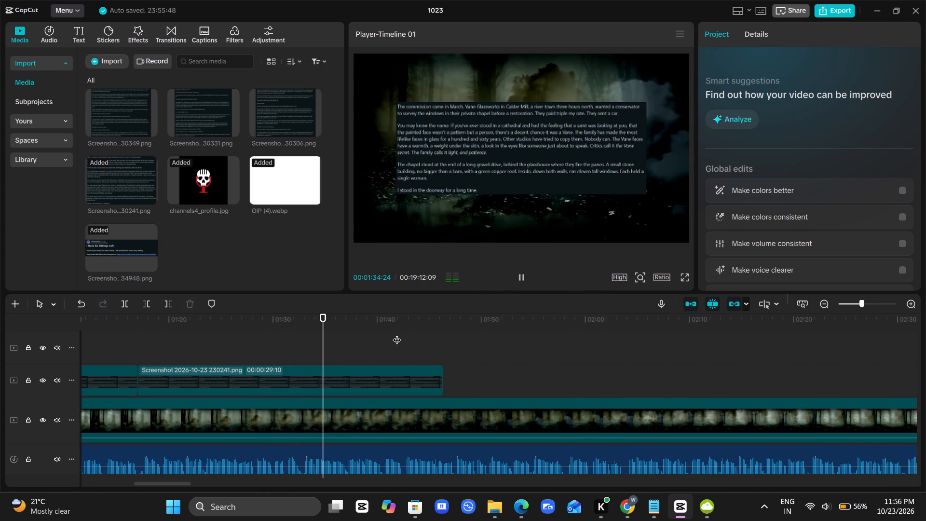
scroll(397, 334, left, 1)
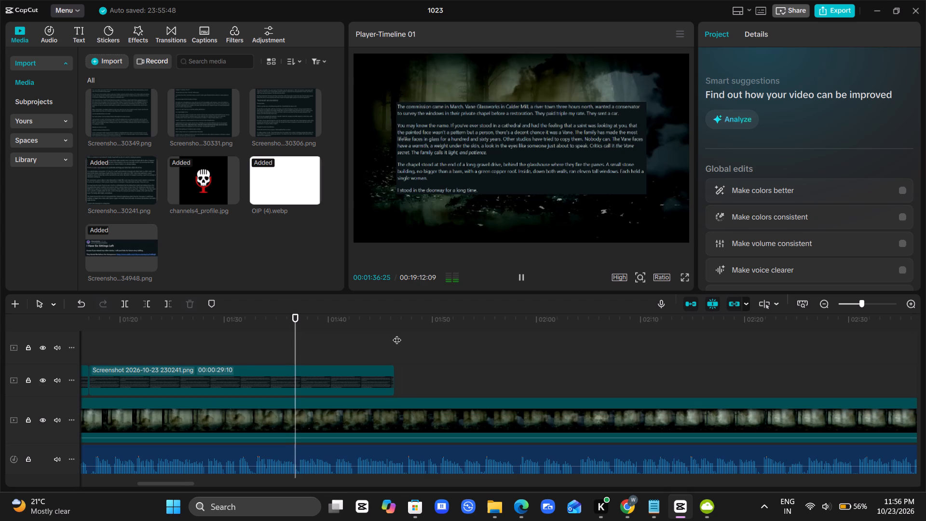
click(386, 376)
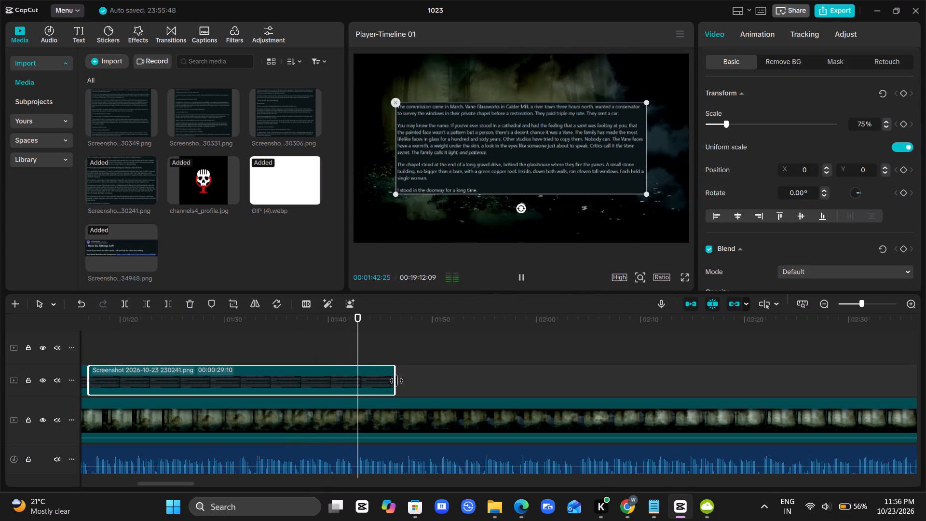
drag(396, 381, 647, 378)
key(space)
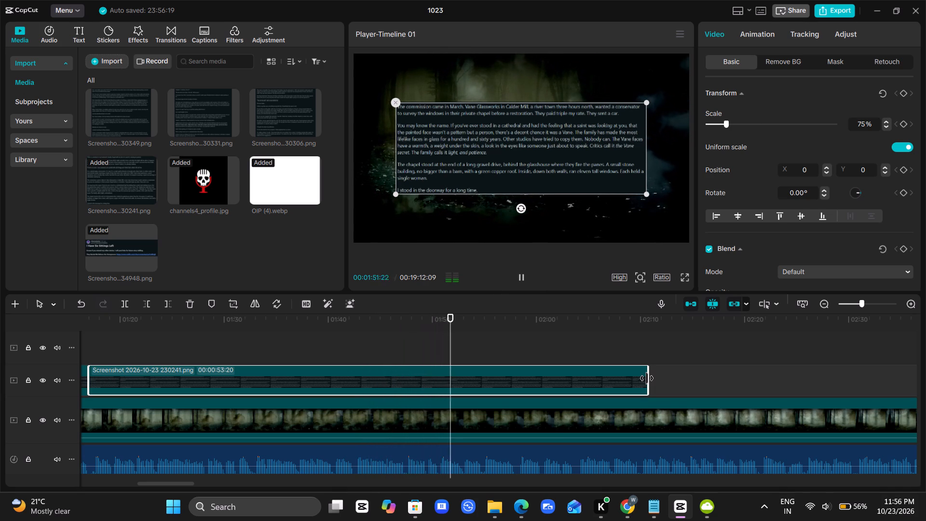
Follow the narration further and extend the second story screenshot clip's end to about 00:02:32.
scroll(647, 378, left, 1)
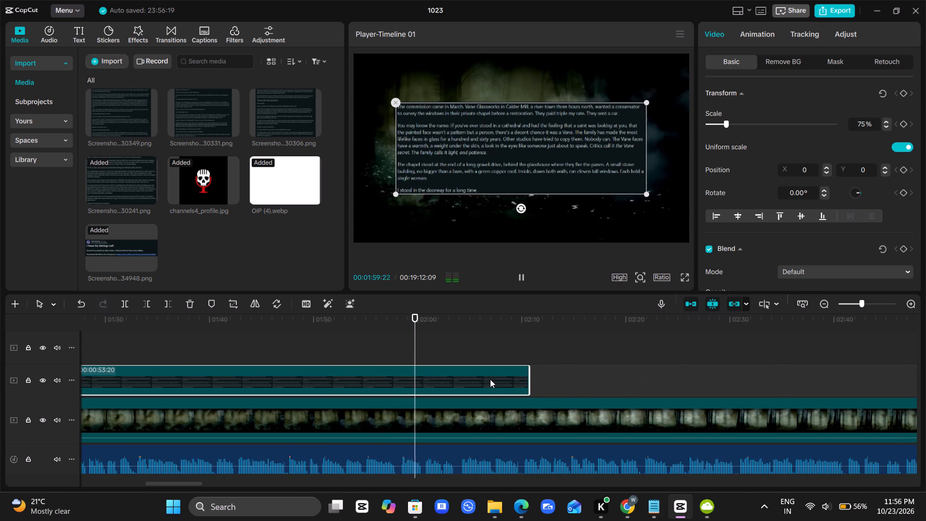
scroll(490, 379, left, 1)
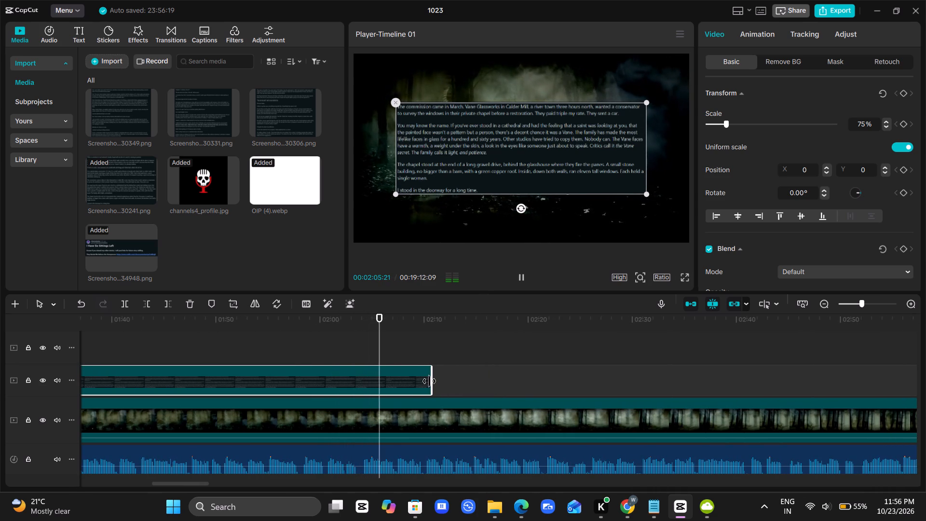
drag(429, 381, 656, 391)
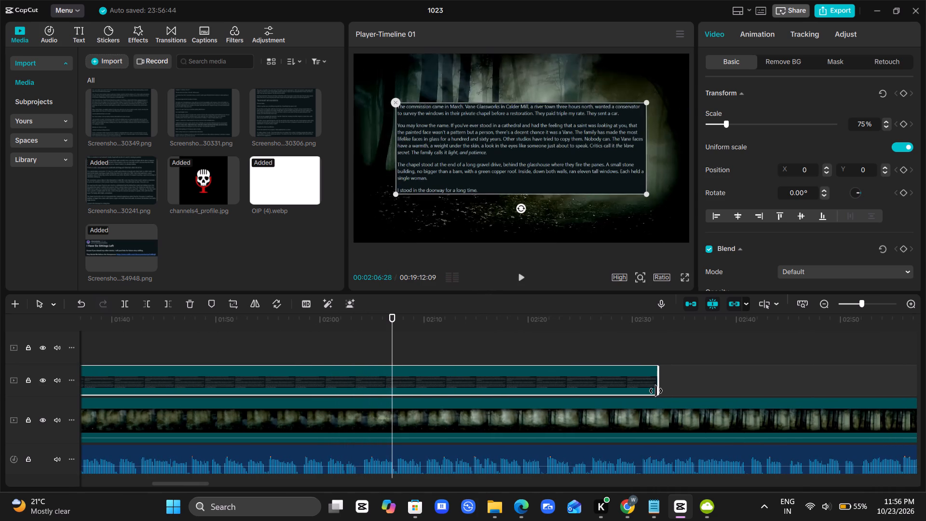
Follow the narration to the end of the second story screenshot's passage and trim that clip's end to 00:02:24:02.
key(space)
scroll(656, 391, left, 1)
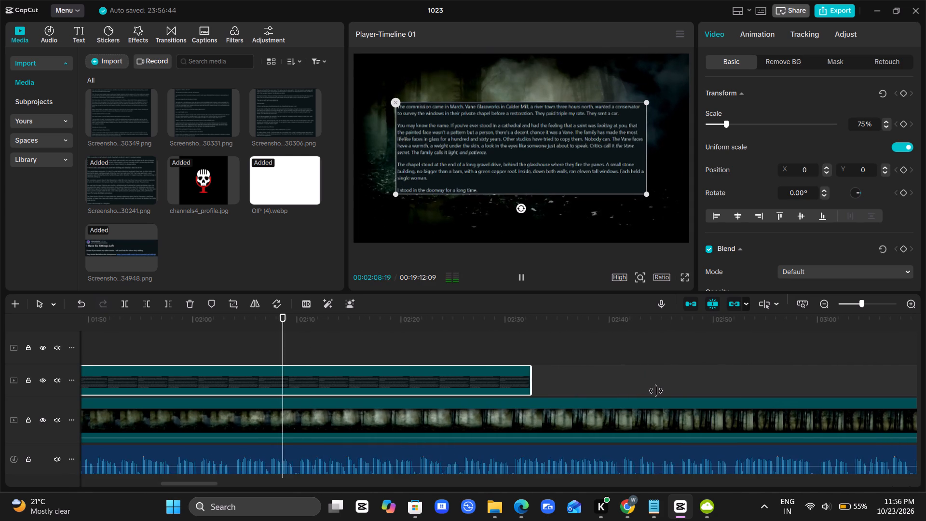
scroll(656, 391, left, 2)
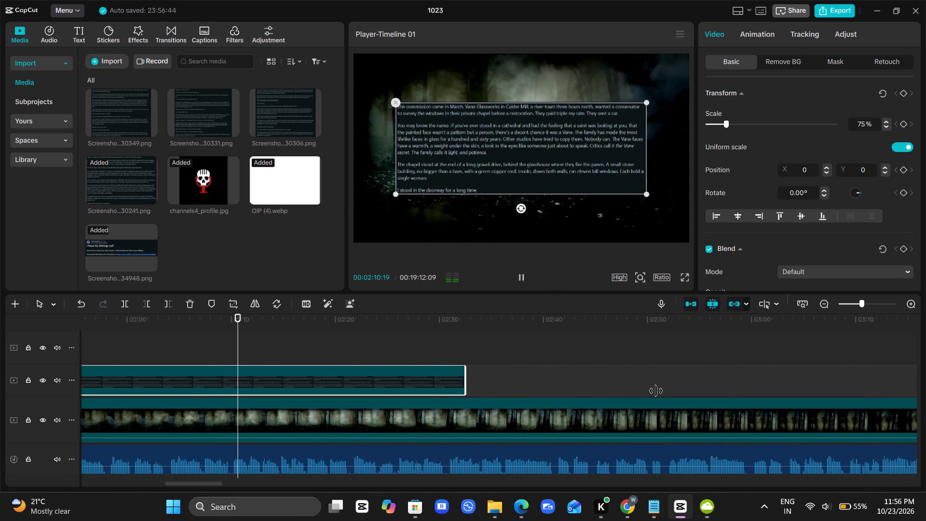
scroll(656, 391, left, 1)
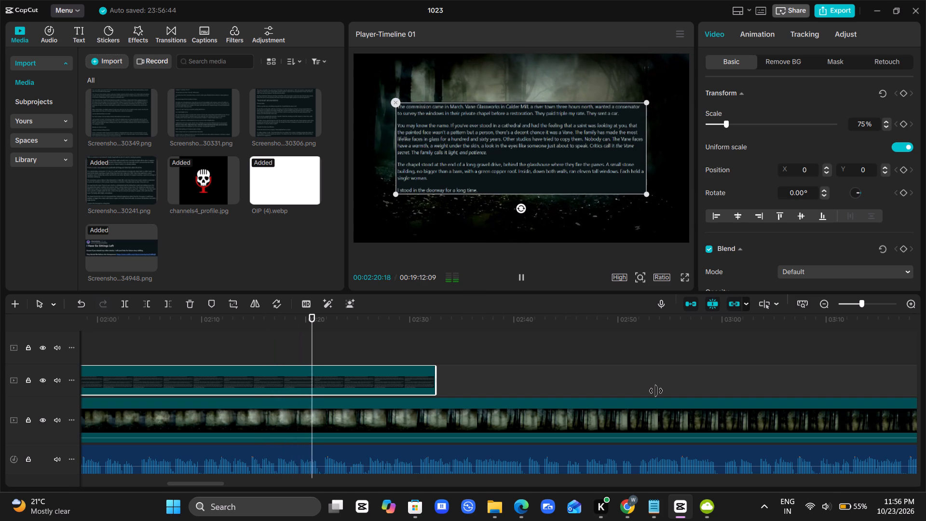
key(space)
key(space)
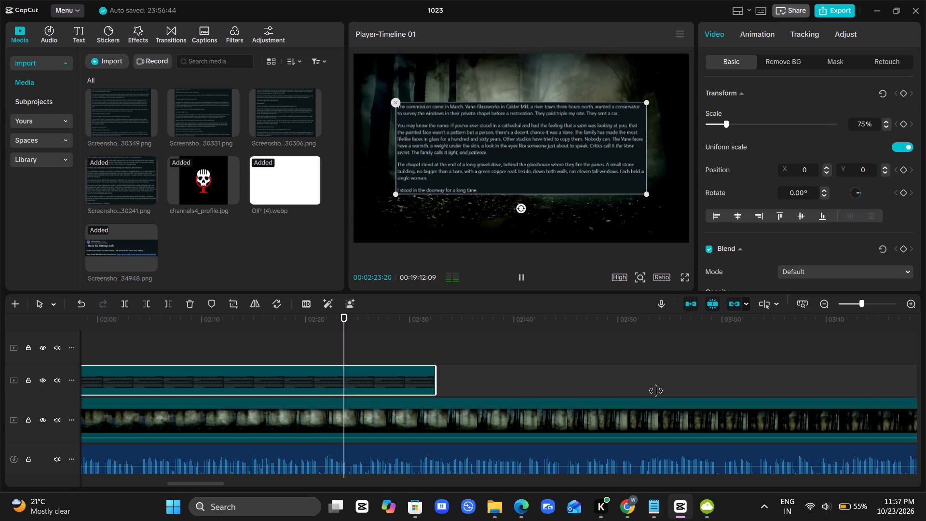
key(space)
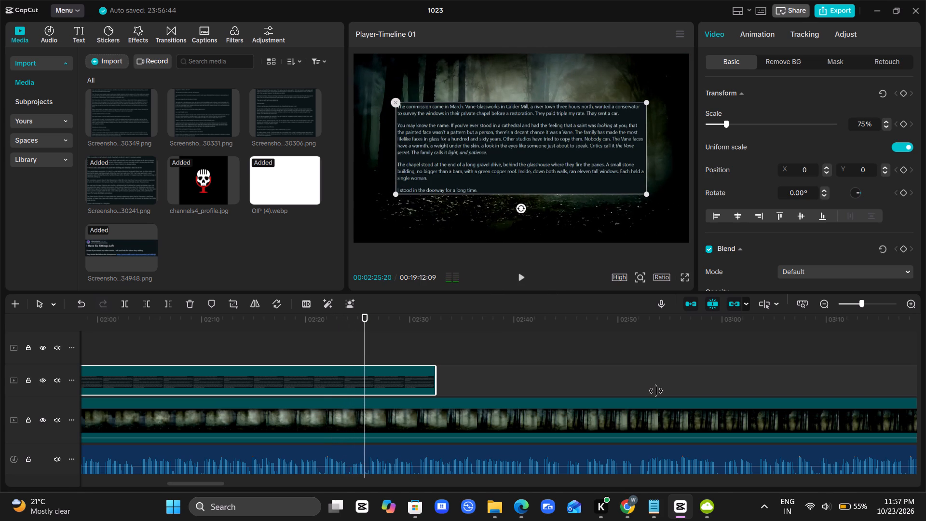
key(Left)
key(Left)
key(Left)
key(Left)
key(Left)
key(Left)
key(Left)
key(Left)
key(Left)
key(Left)
key(Left)
key(Left)
key(Left)
key(Left)
key(Left)
key(Left)
key(Left)
key(Left)
key(Left)
key(Left)
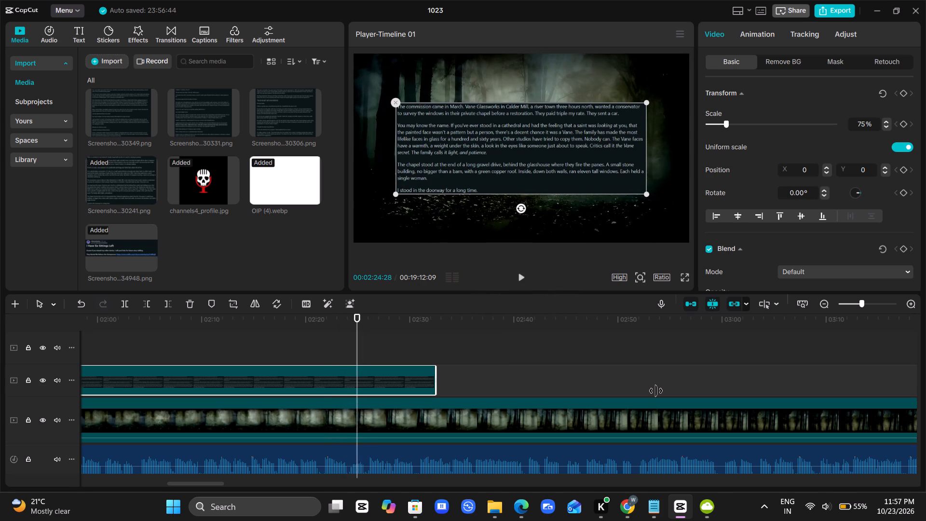
key(Left)
key(Left)
key(Left)
key(Left)
key(Left)
key(Left)
key(Left)
key(Left)
key(Left)
key(Left)
key(Left)
key(Left)
key(Left)
key(Left)
key(Left)
key(Left)
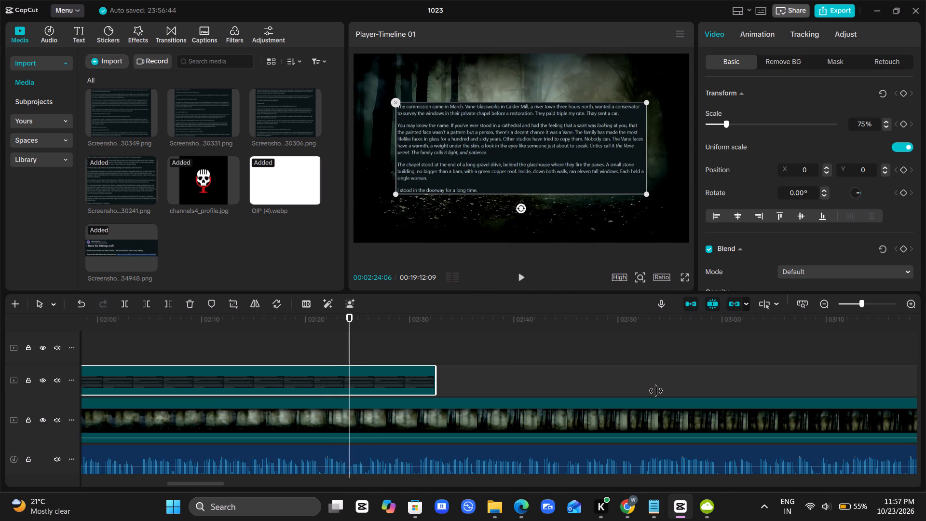
key(Left)
key(Left)
key(Left)
key(Left)
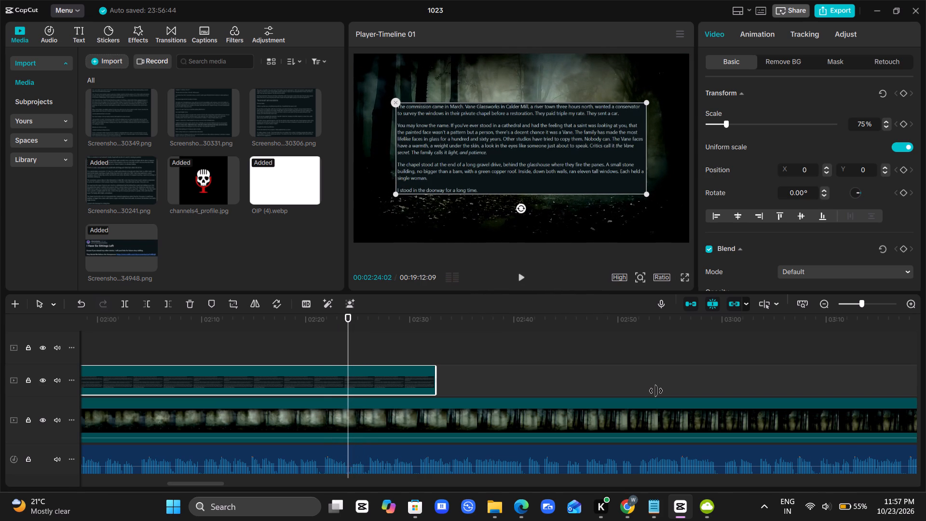
key(w)
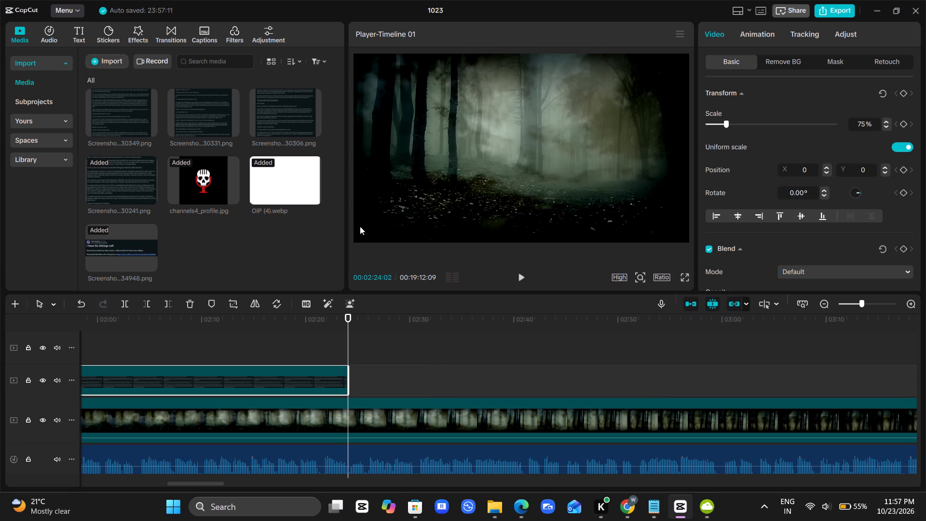
Place Screenshot 2026-10-23 230306.png directly after the second story screenshot clip and extend its duration to 00:00:35:17.
drag(281, 113, 349, 378)
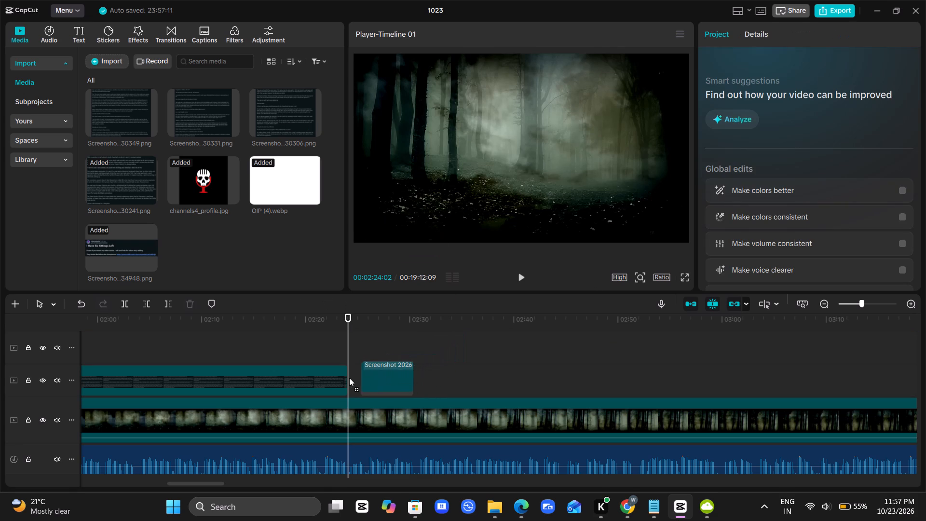
drag(349, 378, 350, 376)
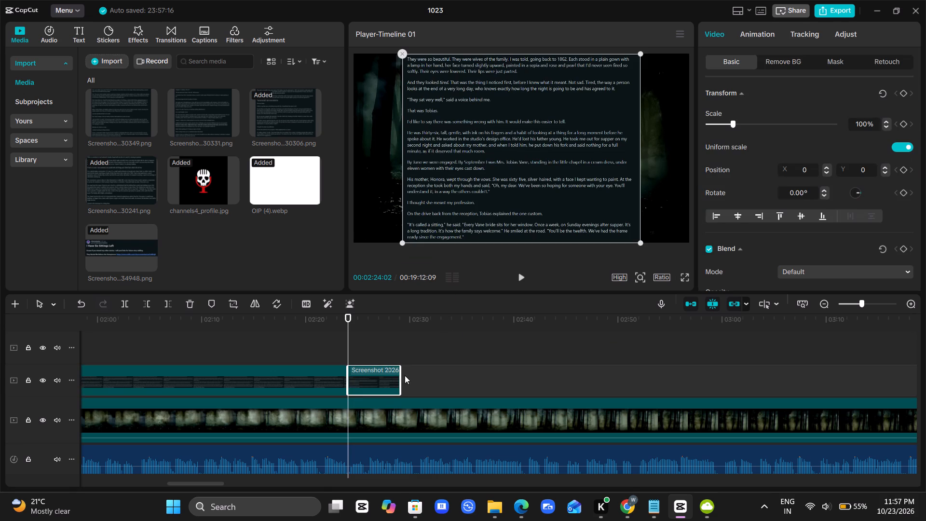
drag(399, 376, 717, 369)
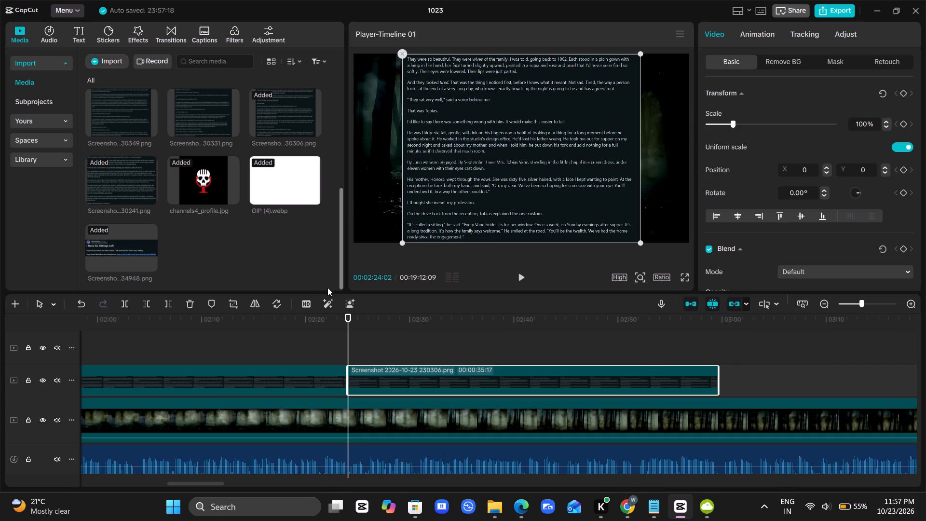
Crop the third story screenshot from the bottom so its text ends at "as if it deserved that much room.".
click(231, 304)
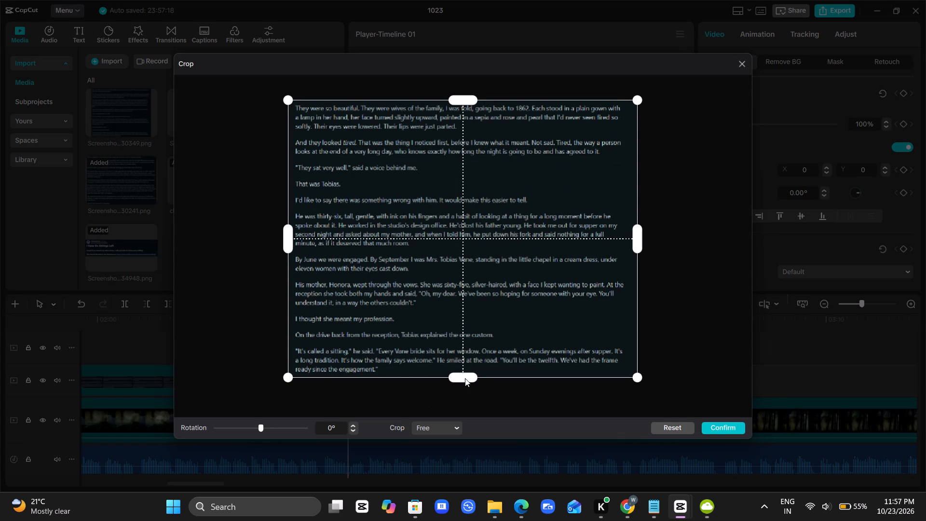
drag(465, 378, 488, 236)
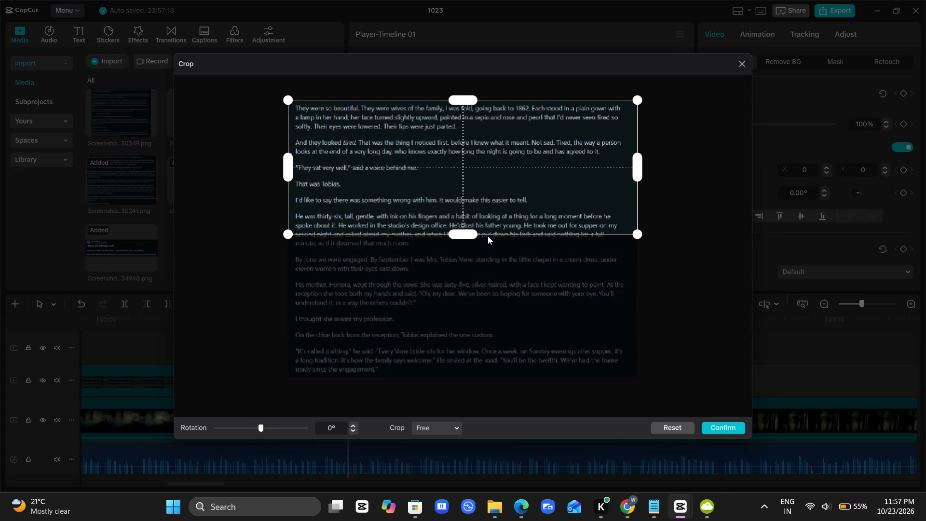
drag(488, 236, 485, 250)
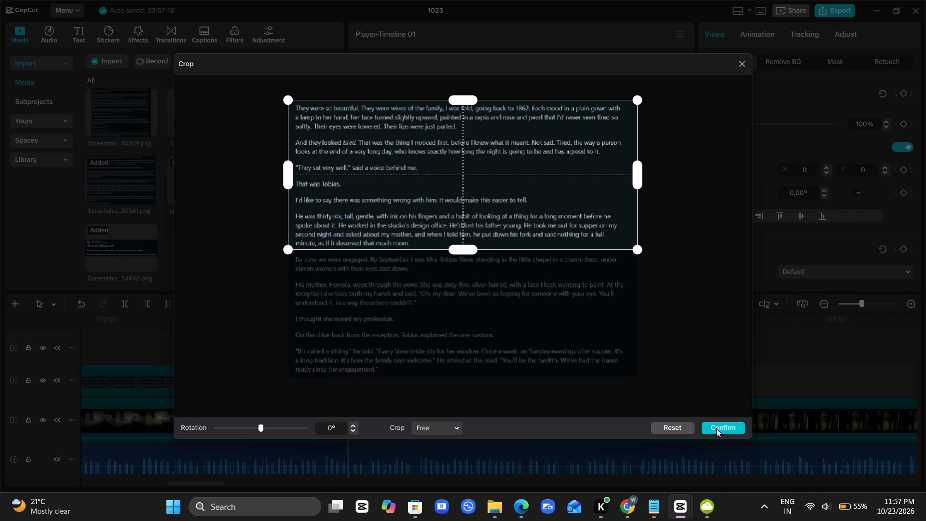
click(716, 428)
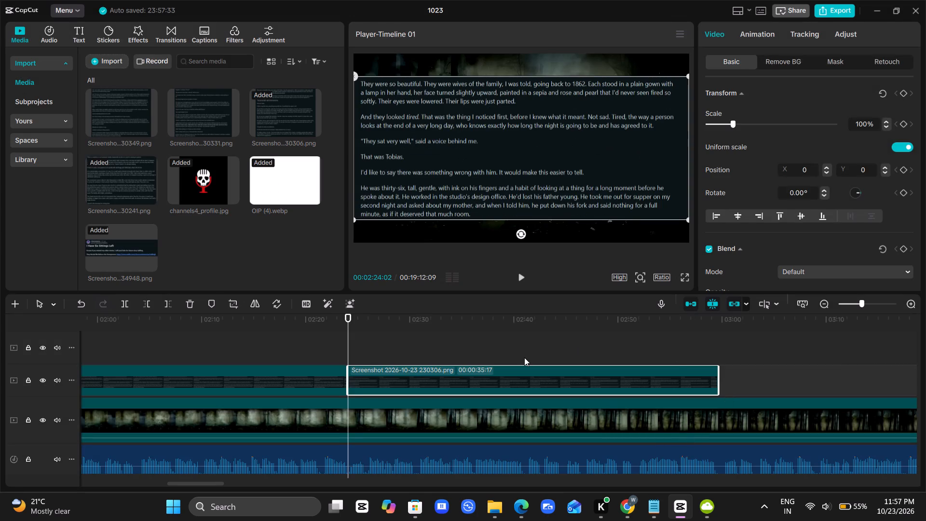
Scale the third story screenshot down to 75%.
key(space)
scroll(524, 357, left, 1)
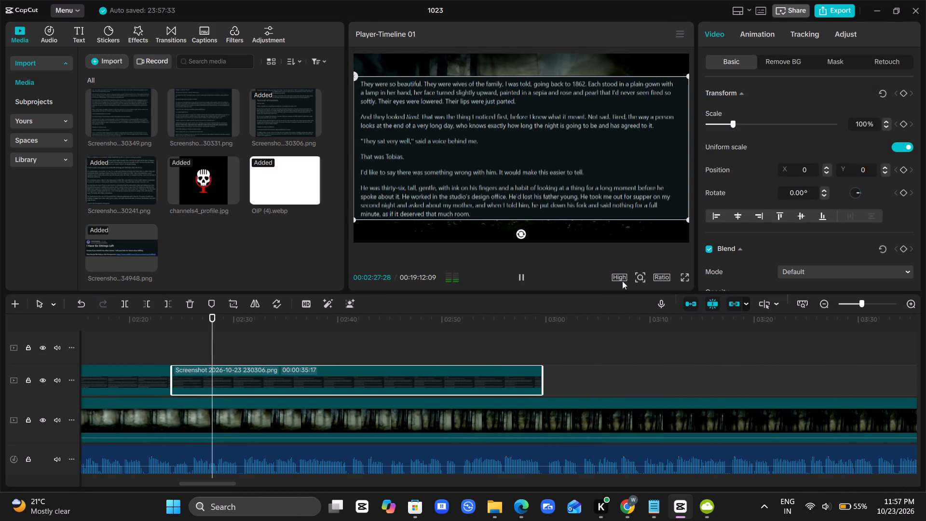
click(724, 122)
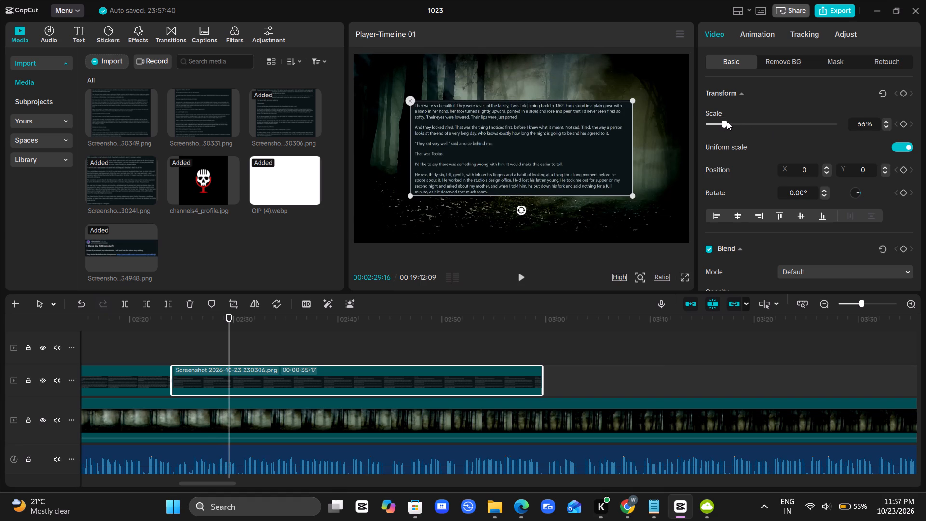
click(727, 122)
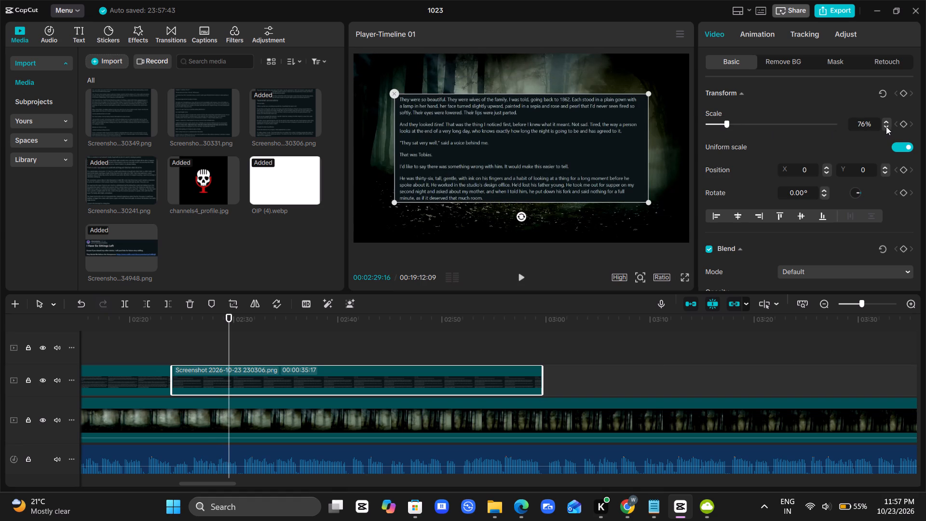
click(886, 126)
Play the narration over the third story screenshot clip and extend the clip's end to about 00:03:34.
key(space)
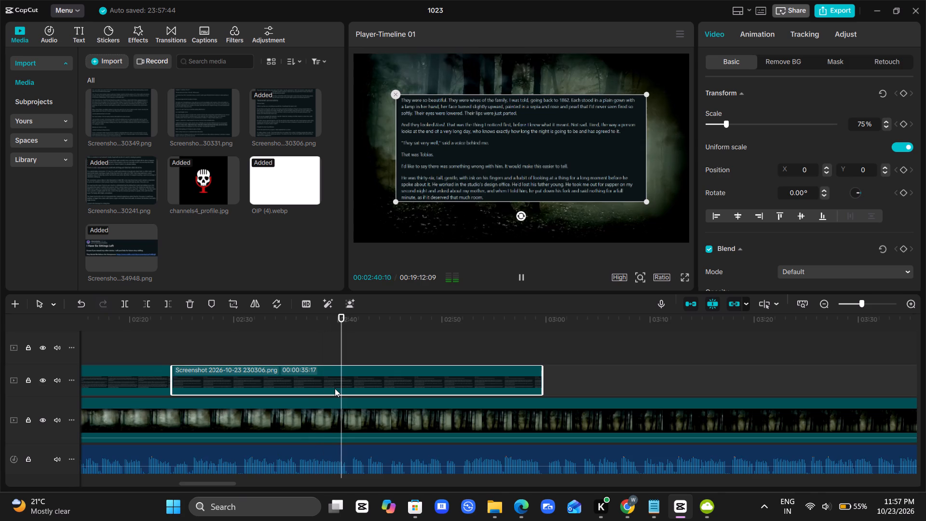
scroll(335, 388, left, 1)
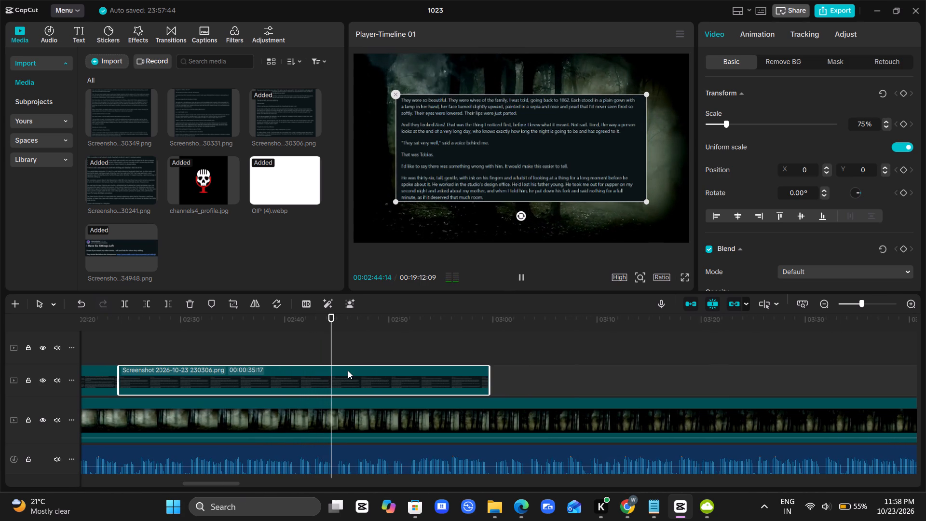
scroll(348, 370, left, 1)
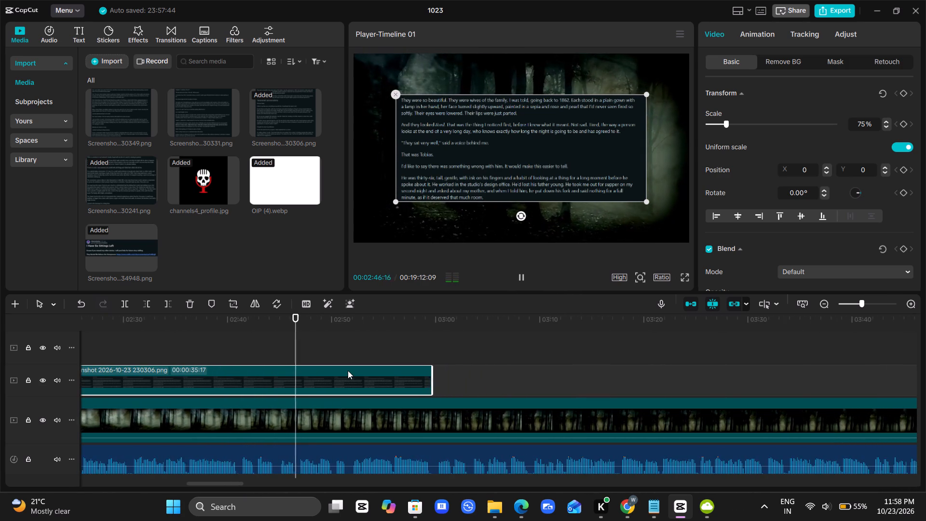
scroll(348, 370, left, 1)
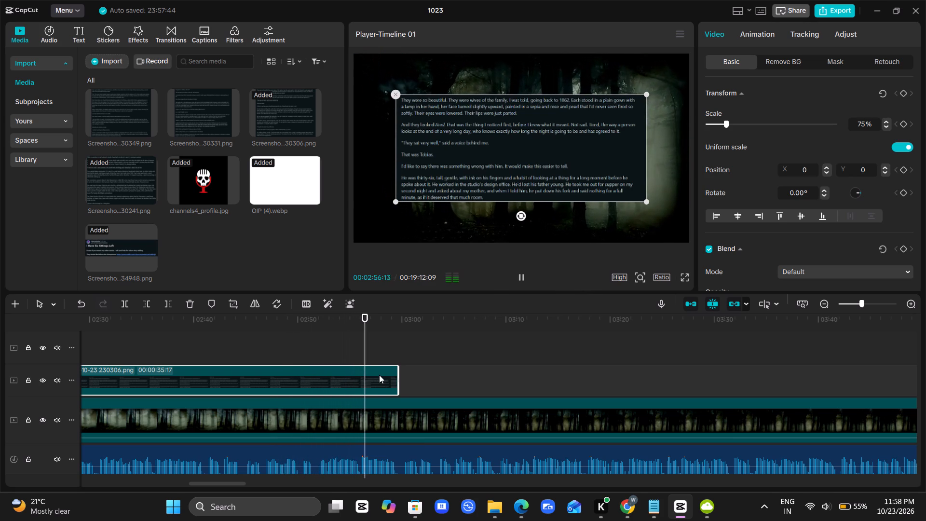
scroll(379, 375, left, 1)
drag(348, 379, 353, 379)
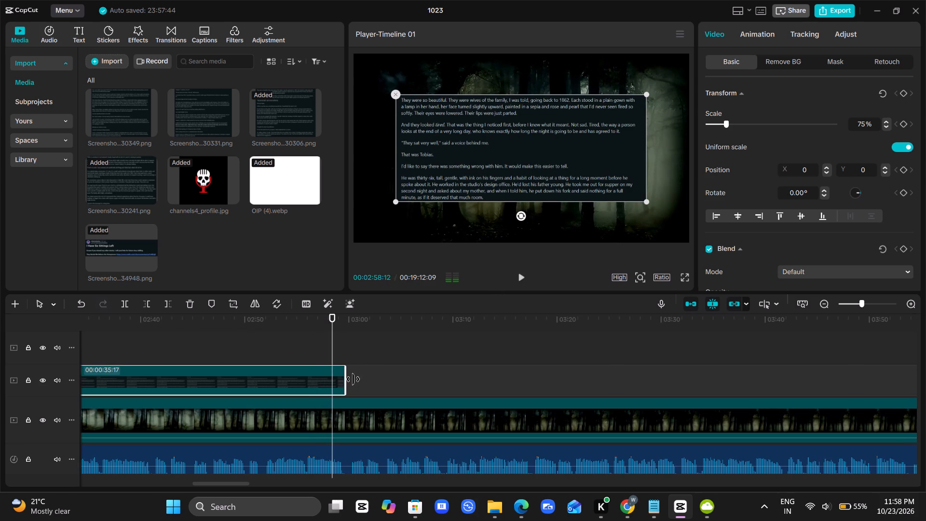
drag(353, 379, 707, 354)
Follow the narration further and extend the third story screenshot clip's end to about 00:03:46.
key(space)
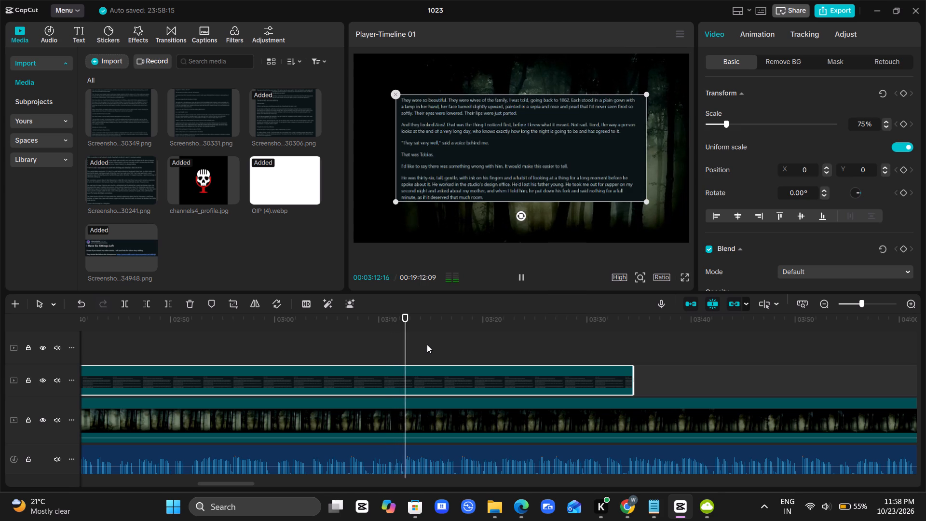
scroll(427, 344, left, 2)
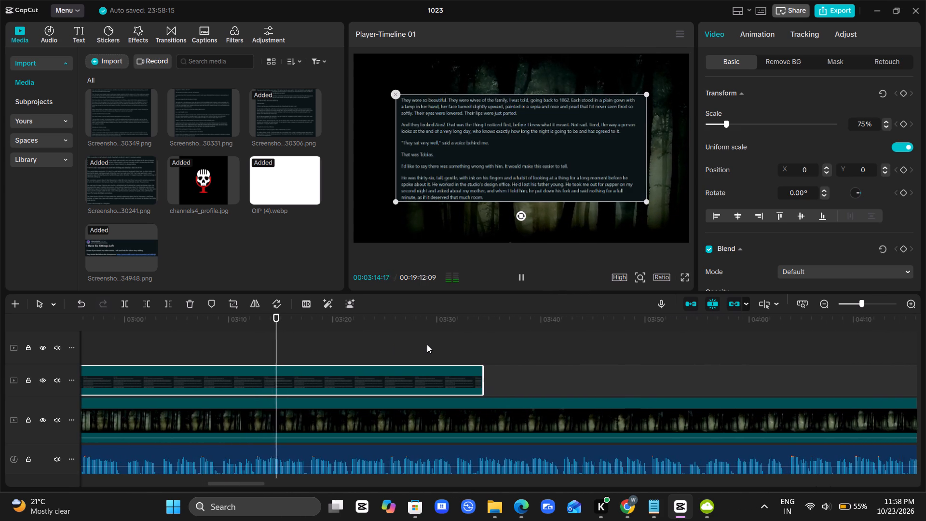
scroll(427, 344, left, 1)
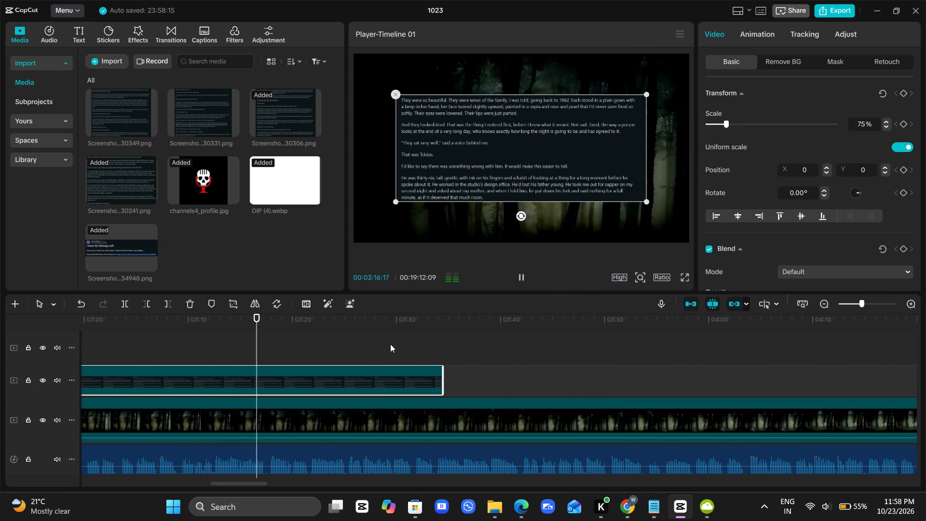
scroll(390, 344, left, 1)
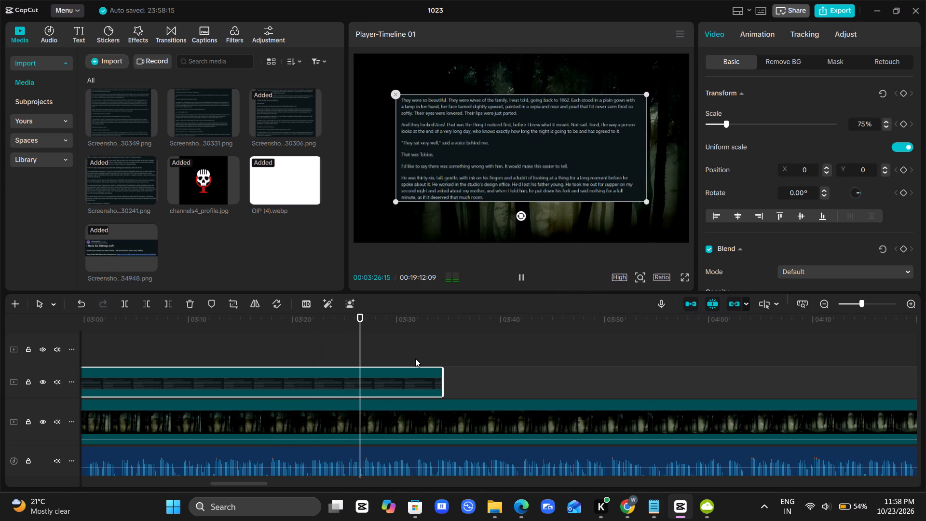
drag(444, 378, 559, 384)
Follow the narration over the third story screenshot clip up to about 00:03:42 to check where its text ends.
key(space)
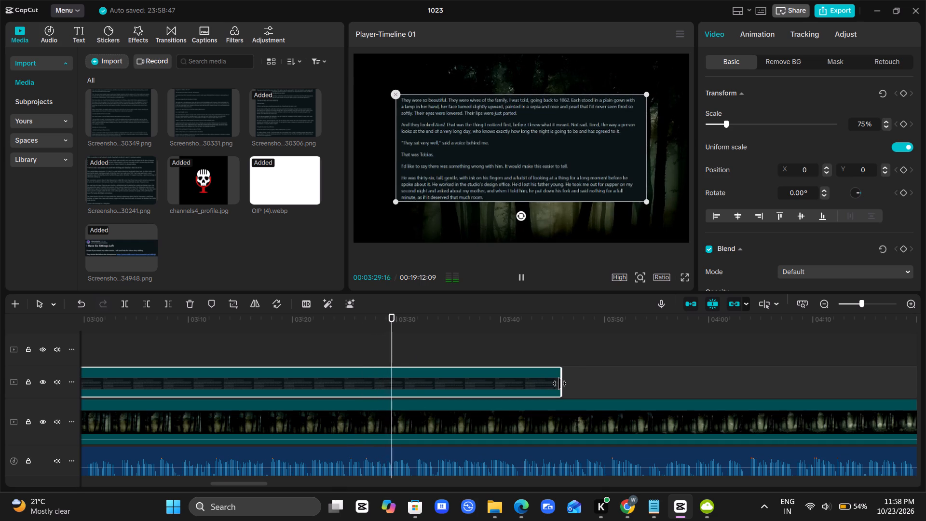
scroll(559, 384, left, 2)
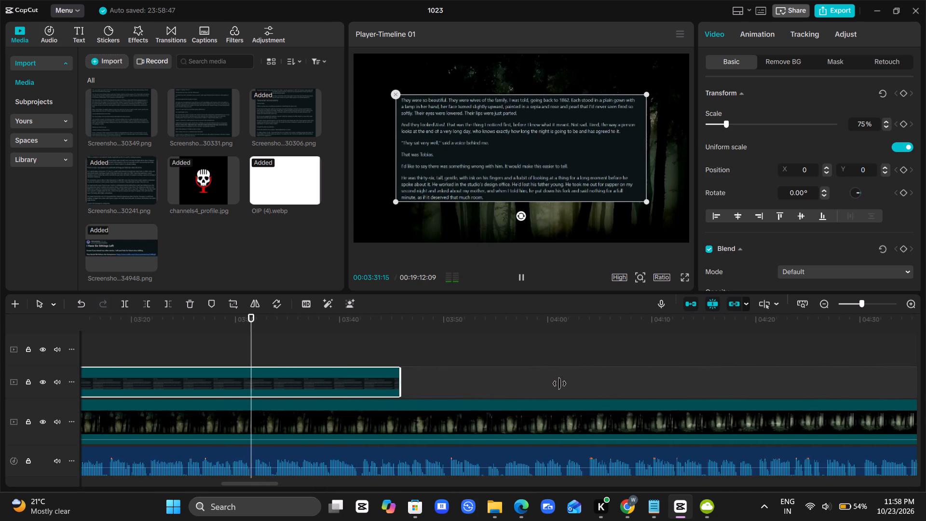
scroll(559, 384, left, 2)
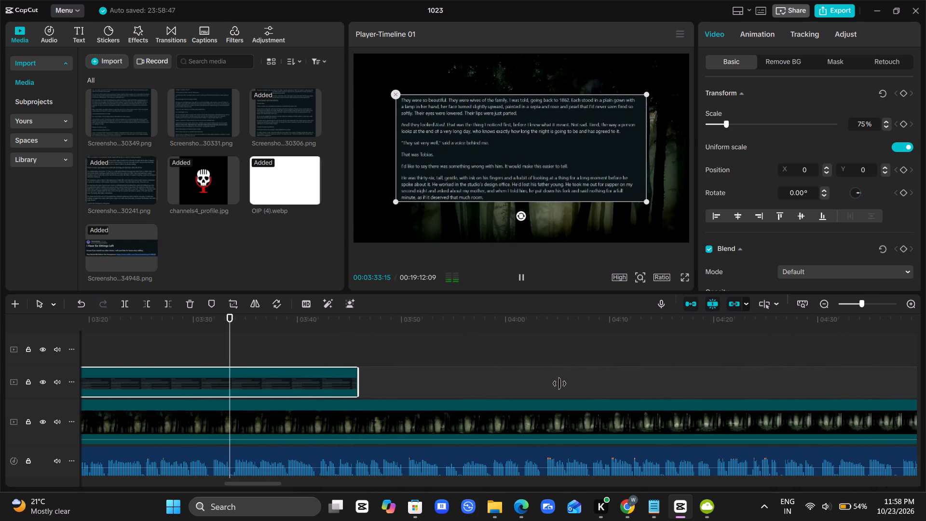
scroll(559, 384, left, 1)
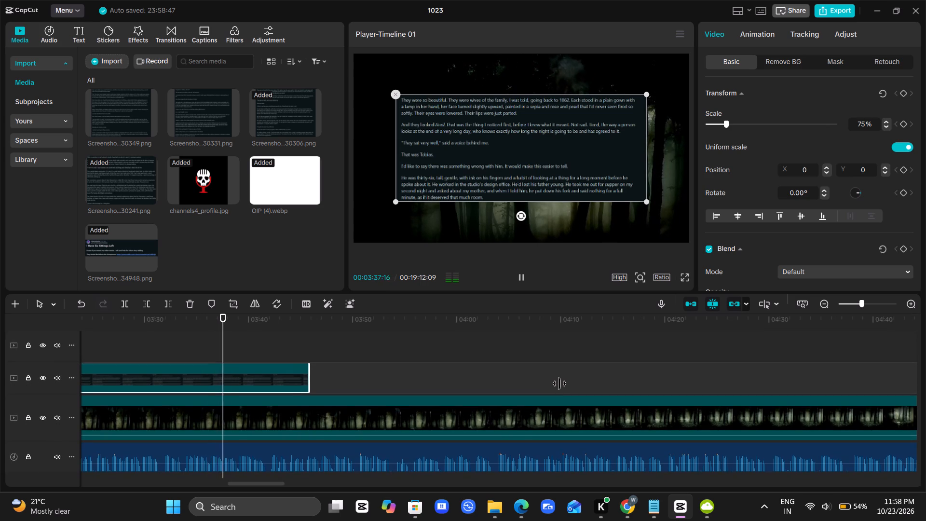
scroll(559, 384, left, 1)
scroll(559, 384, down, 1)
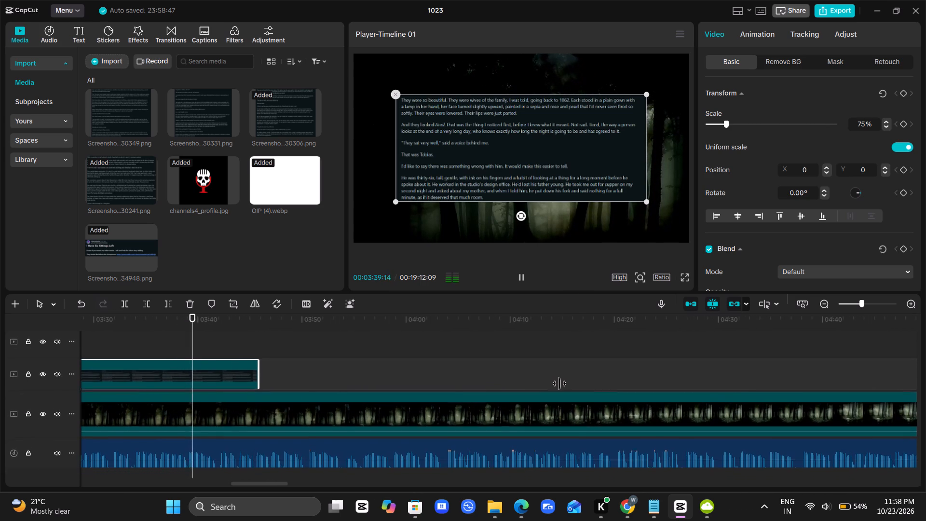
scroll(559, 384, down, 1)
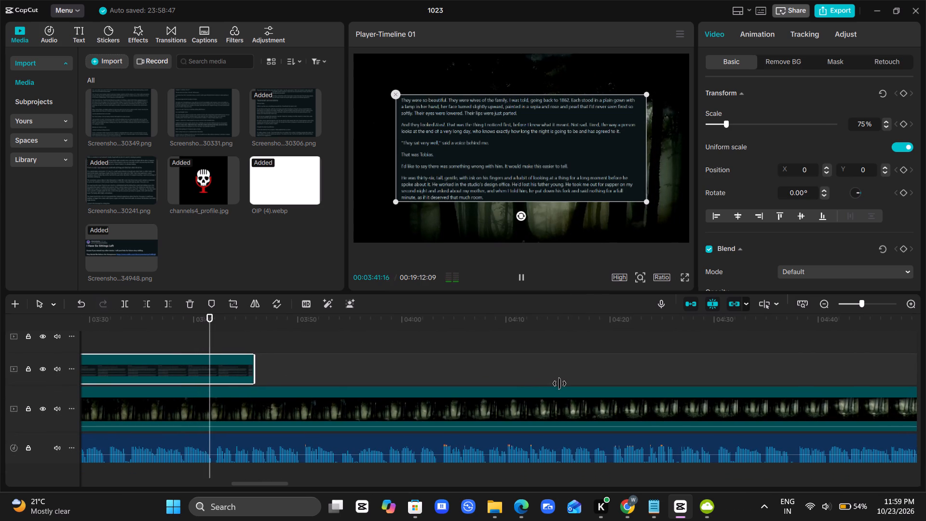
key(space)
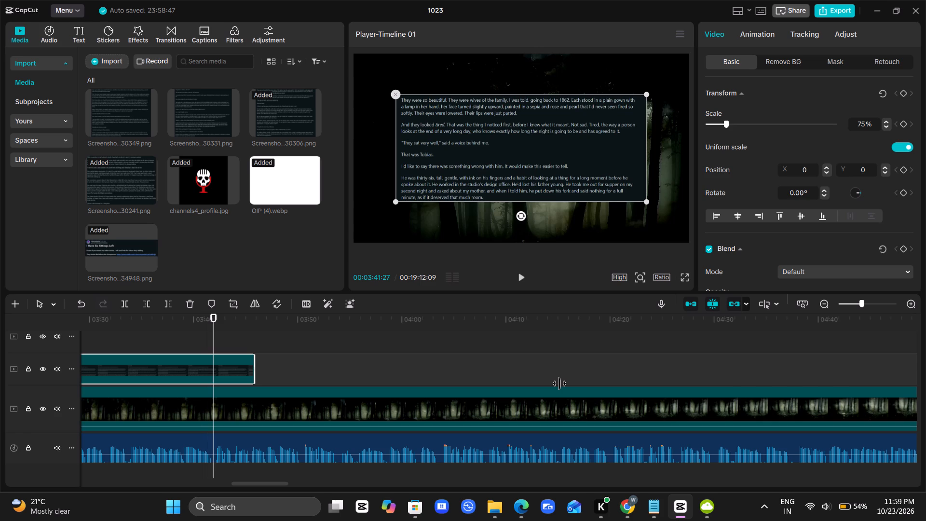
Replay the narration from about 00:03:29, find where the visible text ends, and trim the third story screenshot clip's end at 00:03:31:20.
scroll(559, 384, right, 1)
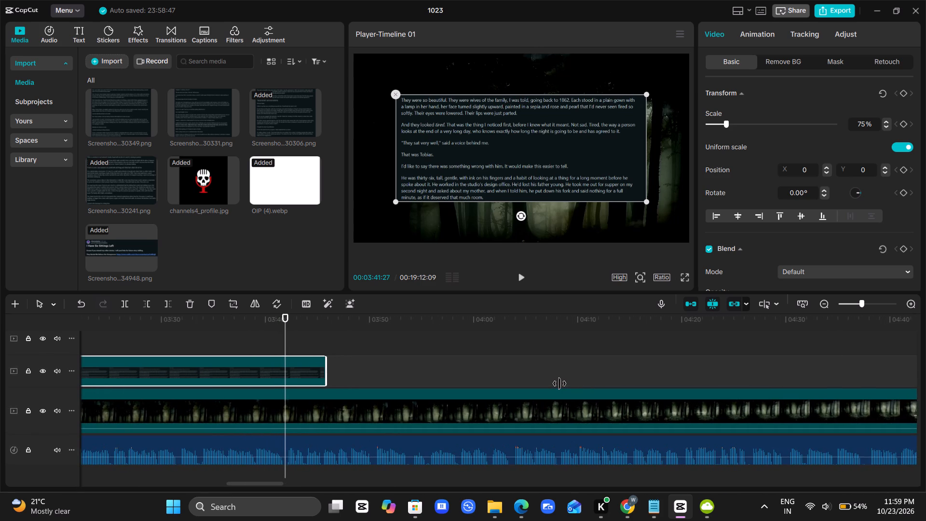
scroll(559, 384, right, 1)
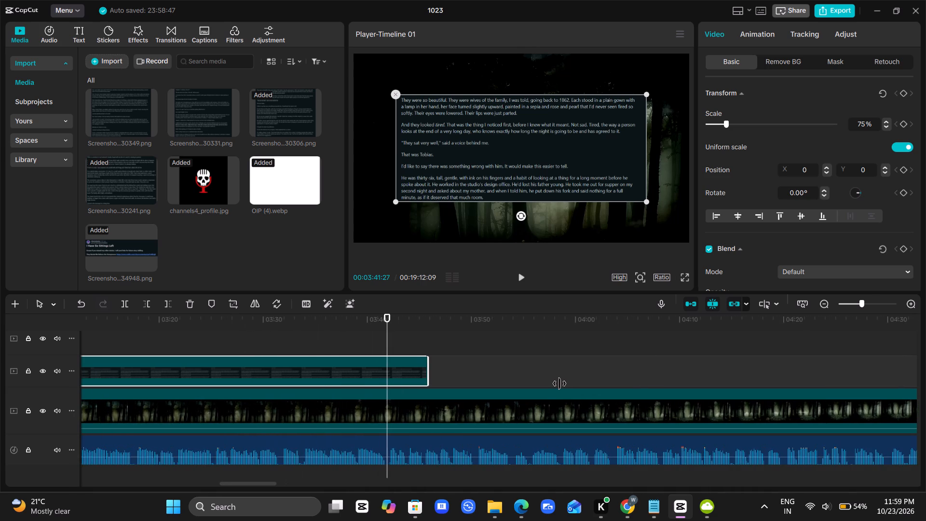
click(348, 333)
drag(348, 333, 244, 348)
key(space)
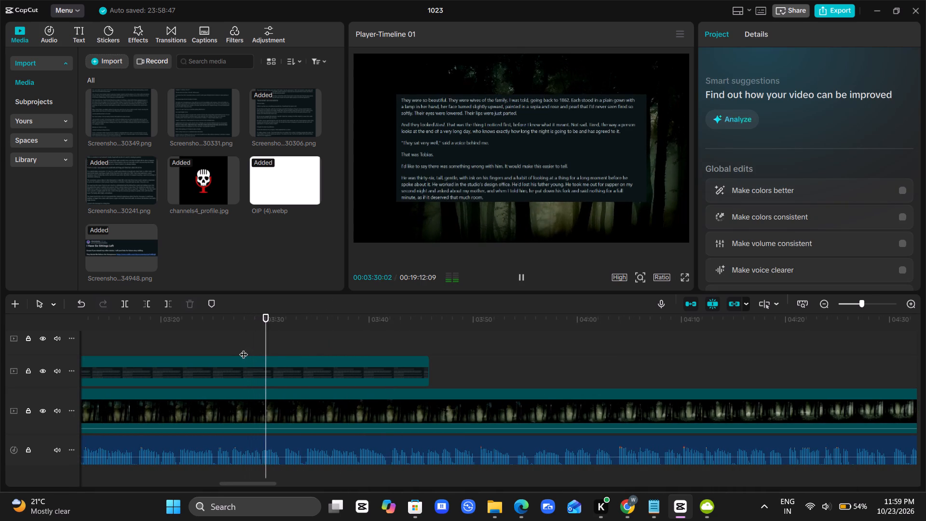
key(space)
key(space)
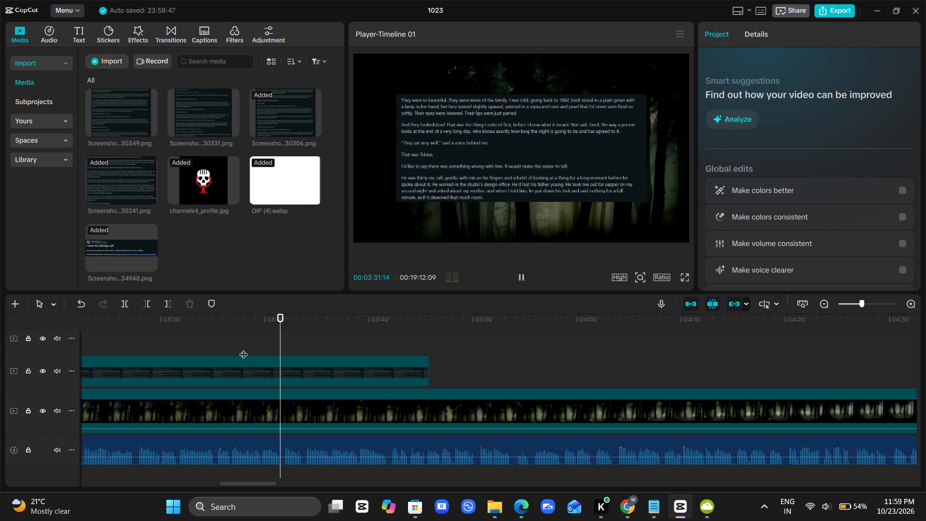
key(space)
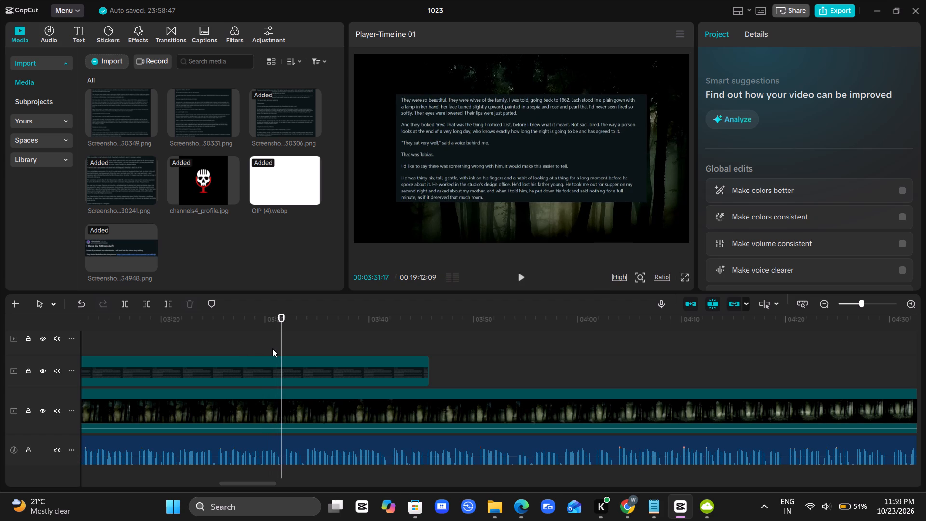
key(Right)
click(280, 356)
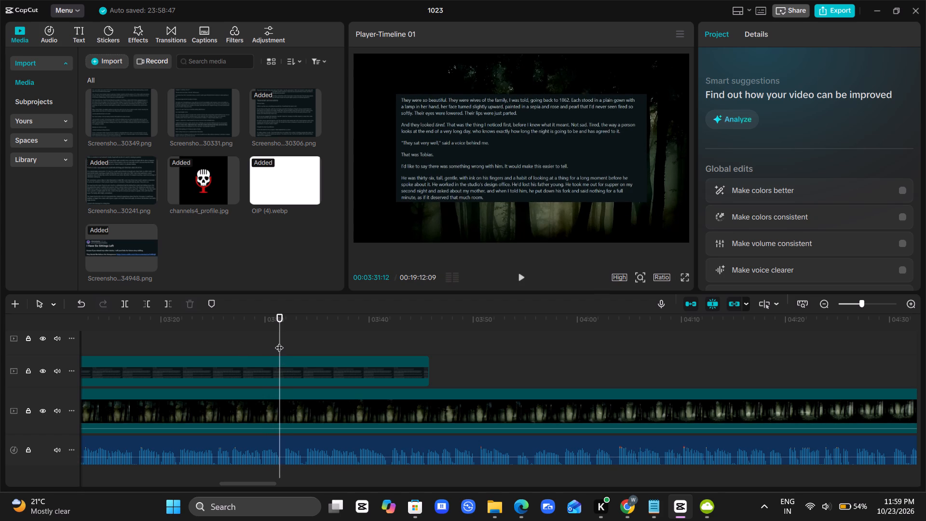
key(Right)
key(Right)
key(Right)
key(Right)
key(Right)
key(Right)
key(Right)
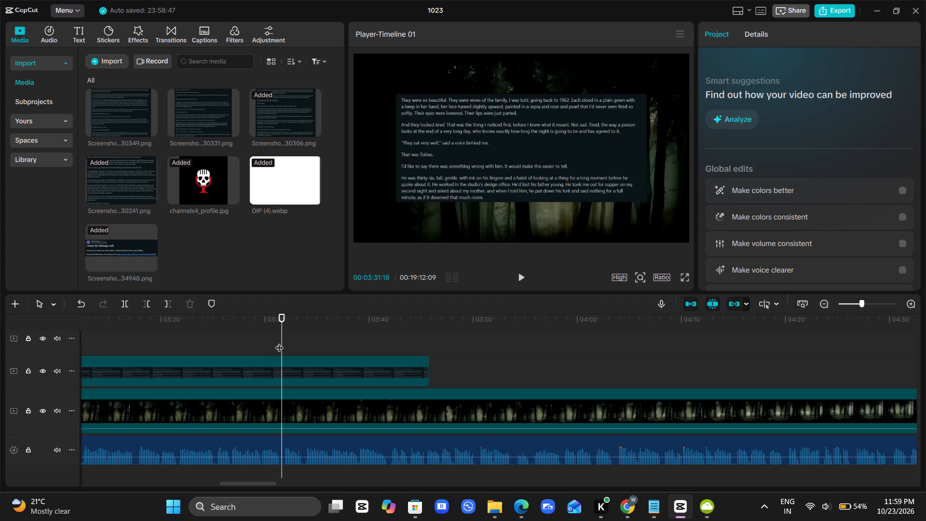
key(Right)
click(305, 367)
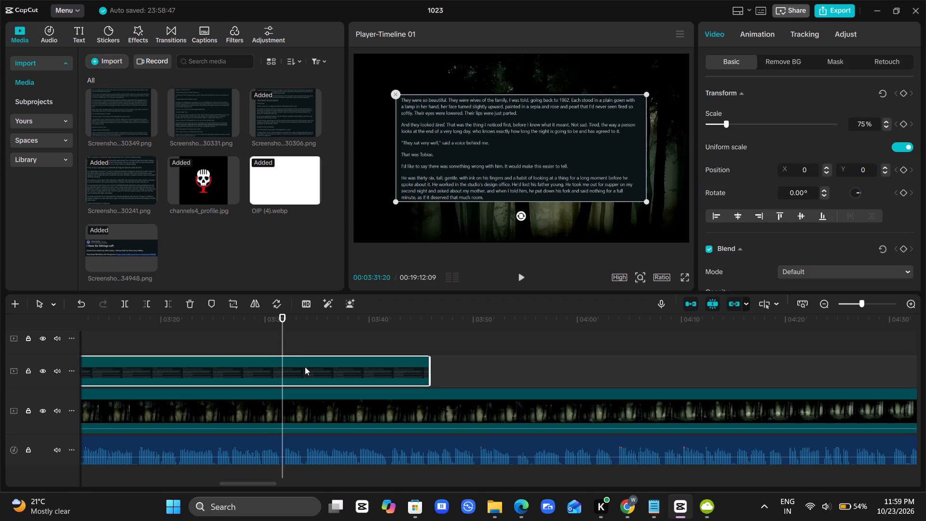
key(w)
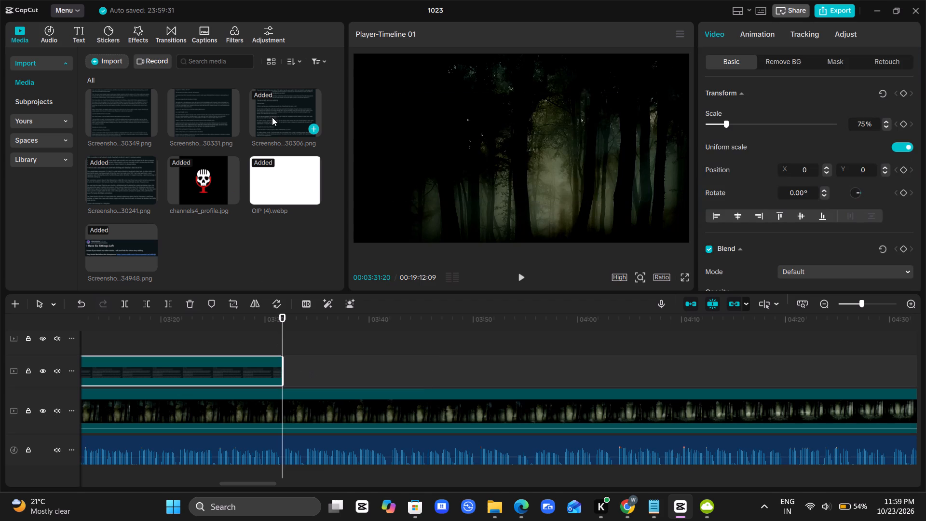
Place the 230306 screenshot on the timeline again, directly after the trimmed clip at 00:03:31:20.
drag(272, 117, 284, 371)
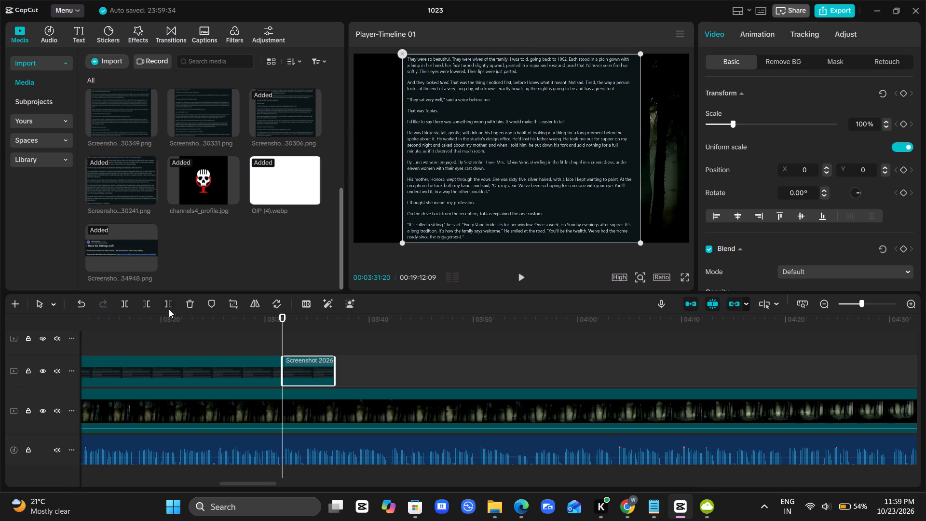
Crop the newly placed screenshot from the top so its text starts at "By June we were engaged".
click(233, 304)
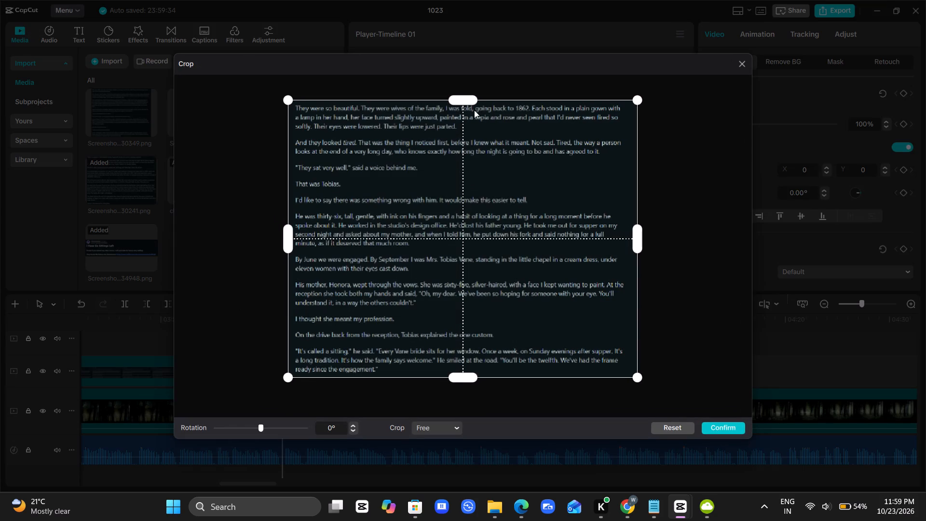
drag(458, 99, 474, 251)
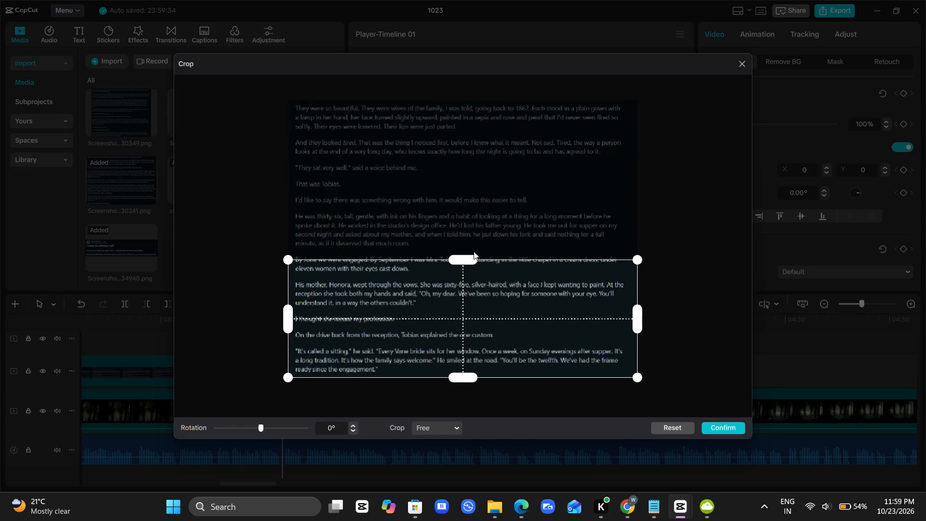
drag(474, 251, 480, 248)
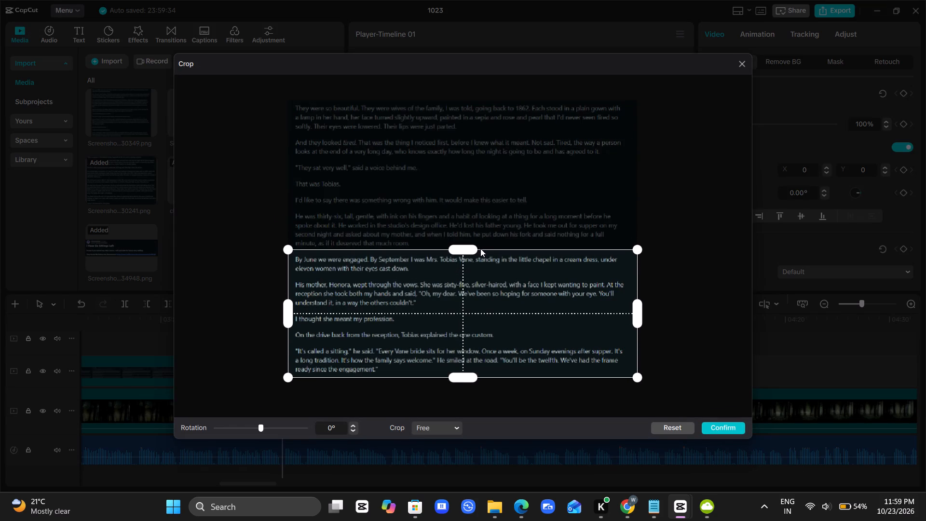
drag(480, 248, 480, 249)
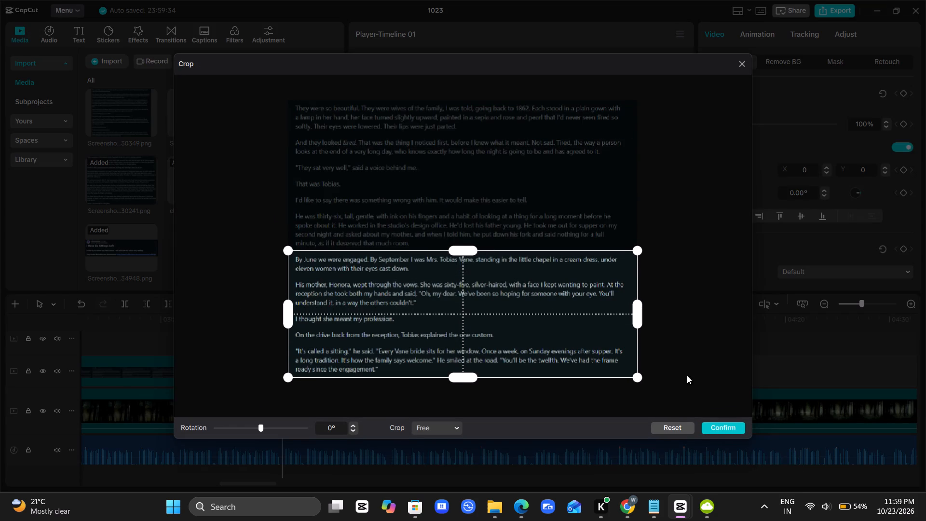
click(731, 429)
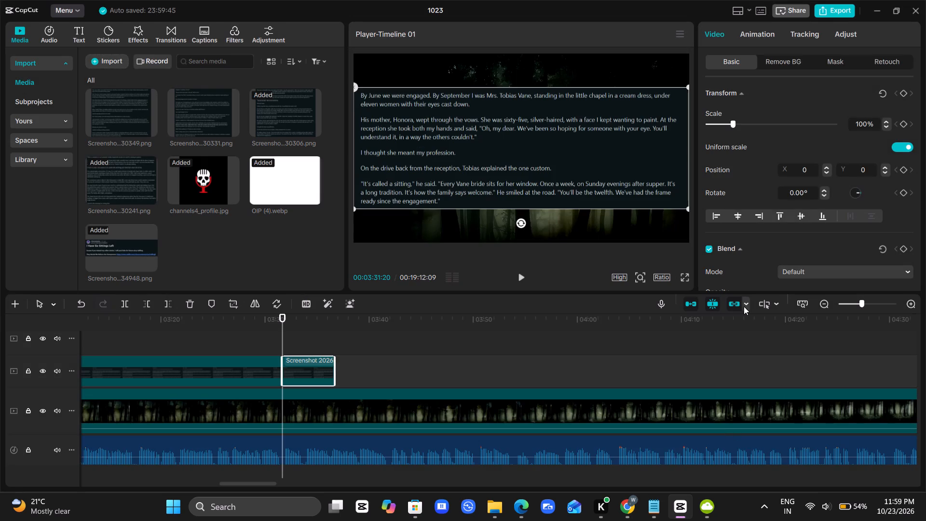
Scale the newly cropped screenshot down to 75%.
click(727, 124)
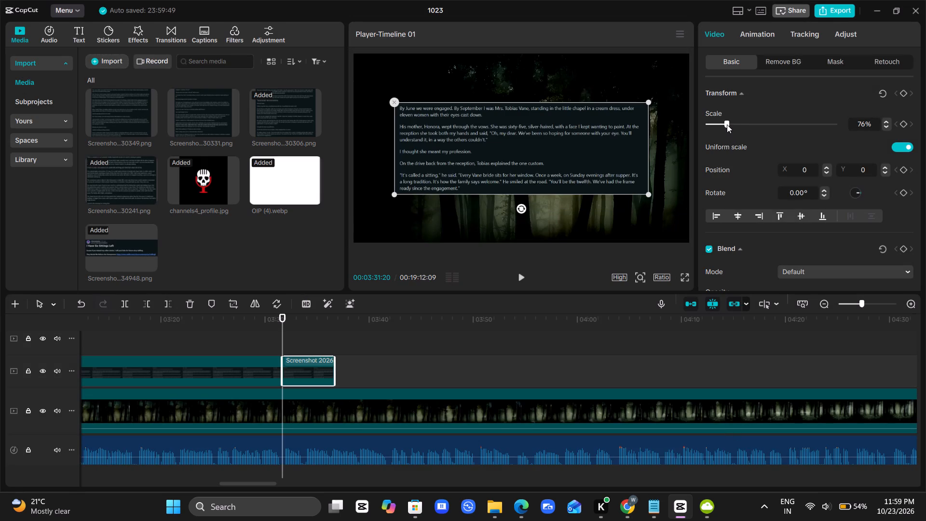
click(886, 125)
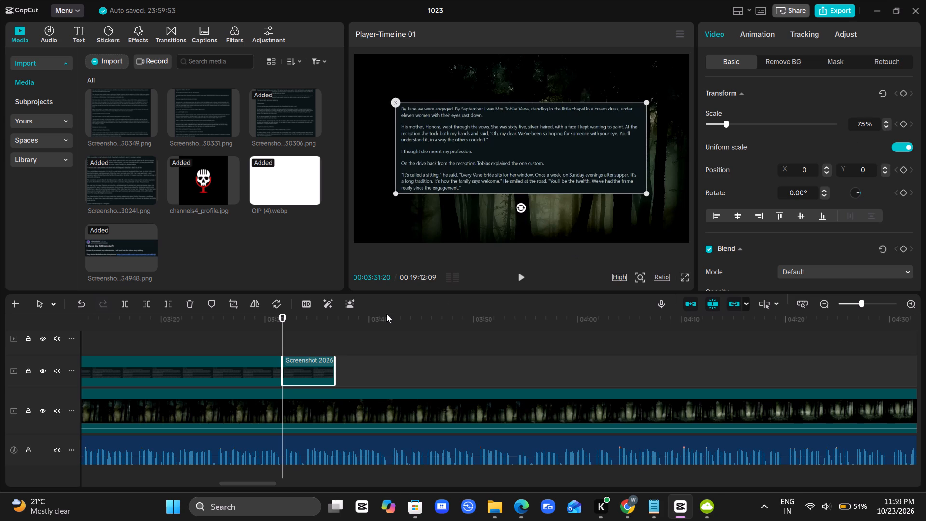
Play the narration over the new screenshot clip and extend the clip's end to about 00:04:10.
key(space)
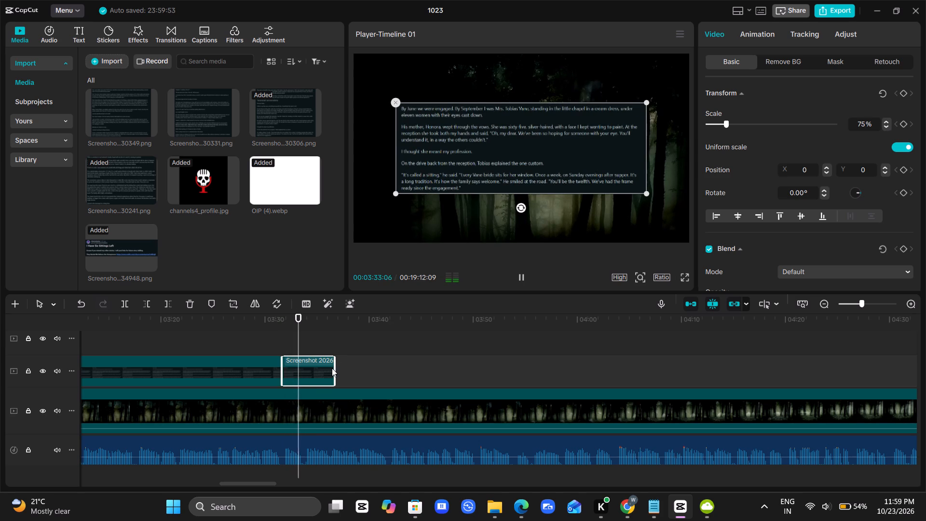
drag(333, 371, 685, 411)
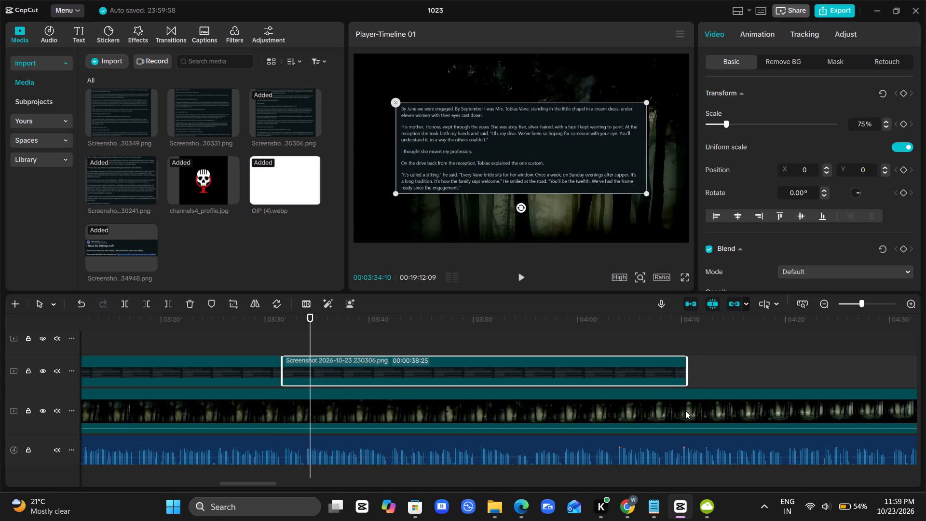
Follow the narration, skipping ahead to 00:04:02, and extend the new screenshot clip's end to about 00:04:28.
key(space)
scroll(685, 411, left, 1)
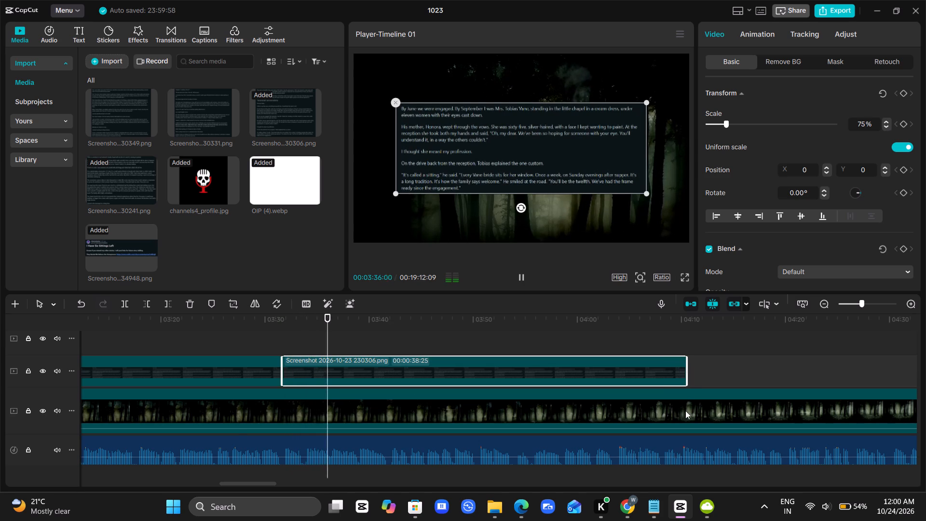
scroll(685, 411, left, 1)
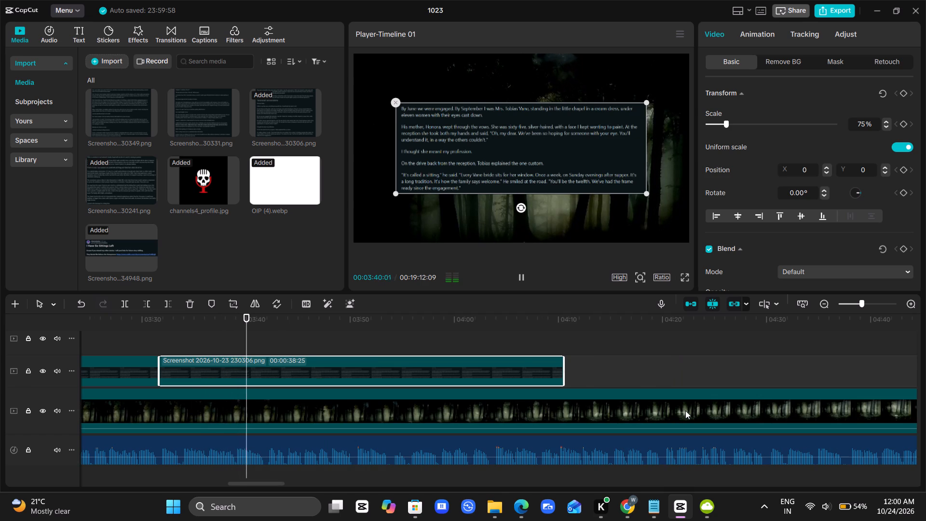
click(475, 322)
key(space)
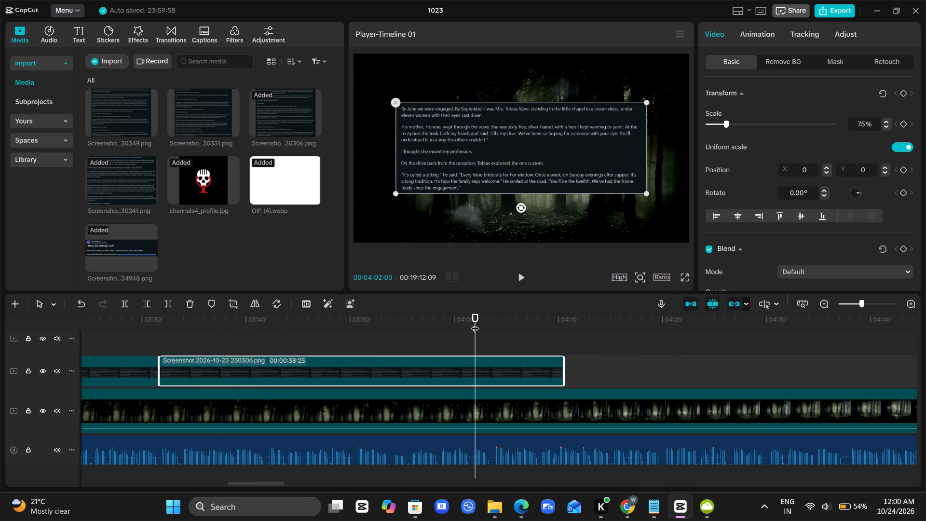
scroll(475, 322, left, 1)
scroll(505, 347, left, 1)
key(space)
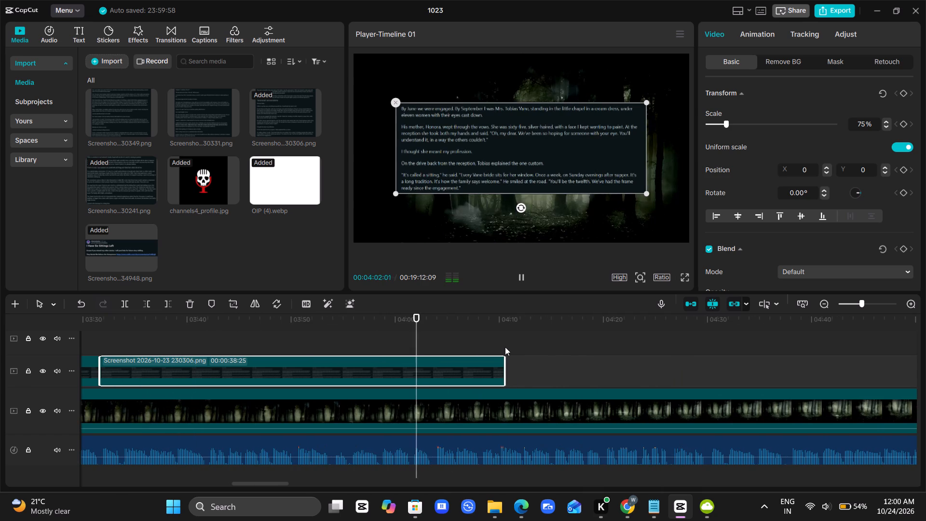
scroll(505, 347, left, 1)
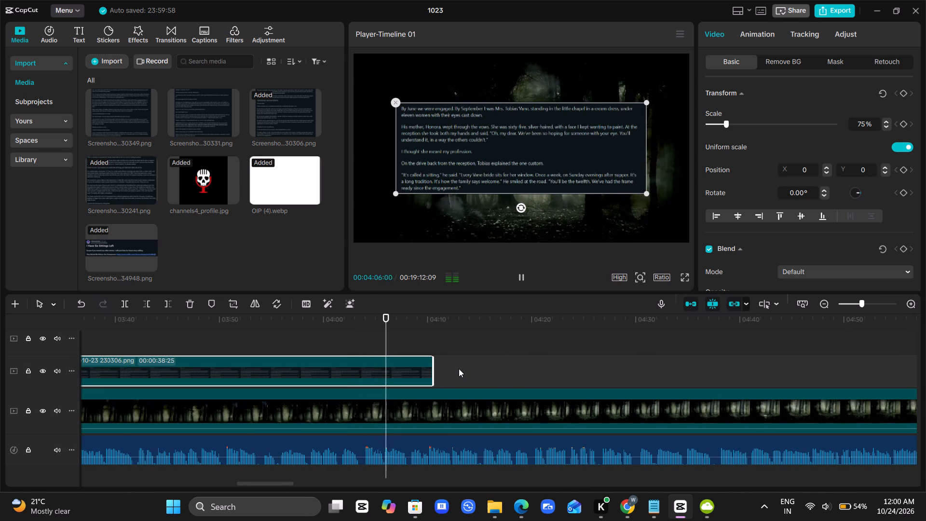
drag(434, 369, 612, 370)
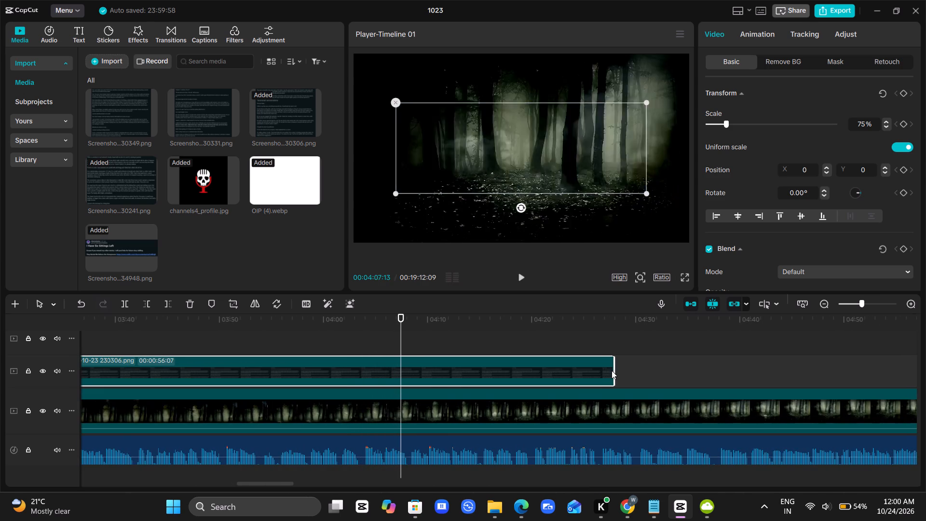
Play the narration to the end of this screenshot's text and trim the clip's end to 00:04:23:16.
key(space)
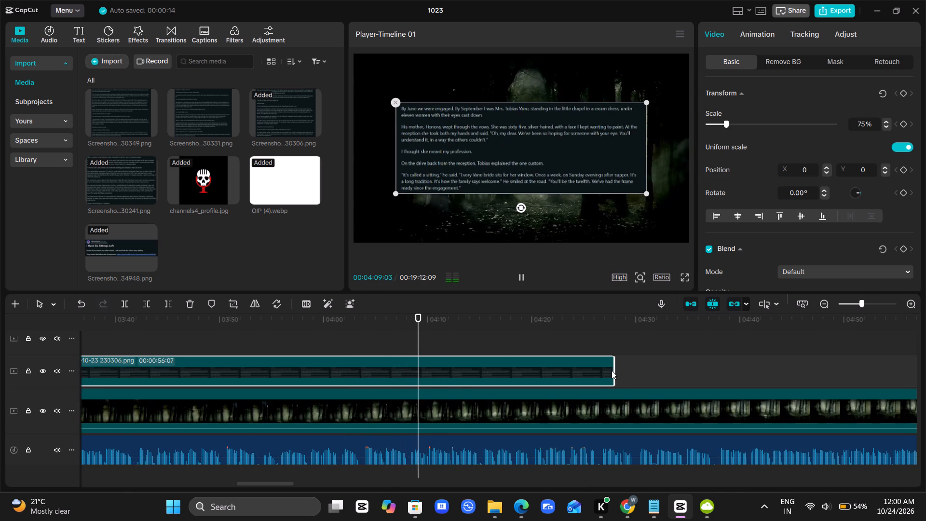
scroll(612, 370, left, 2)
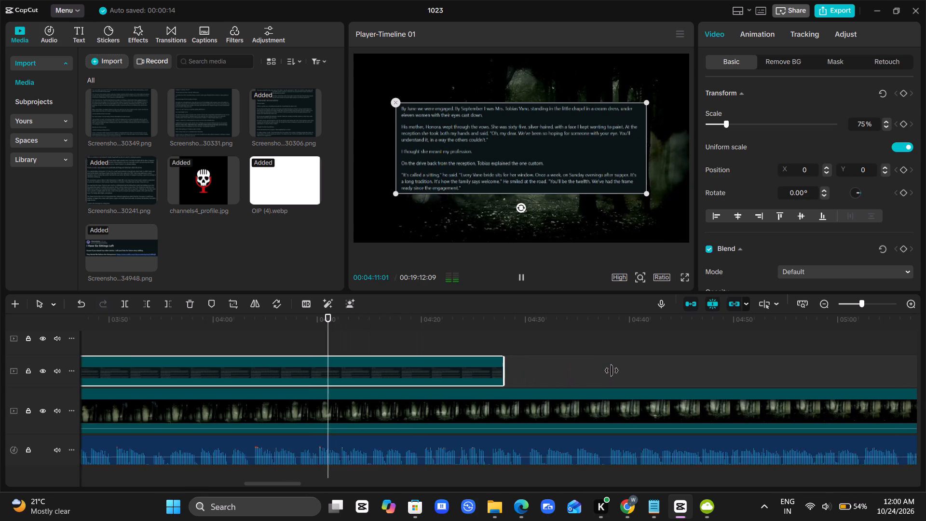
scroll(612, 370, left, 2)
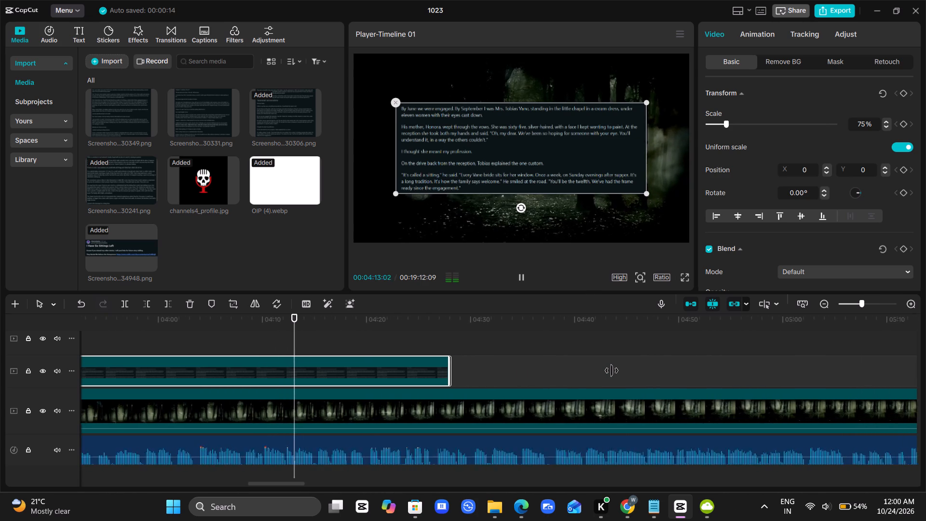
scroll(612, 370, left, 1)
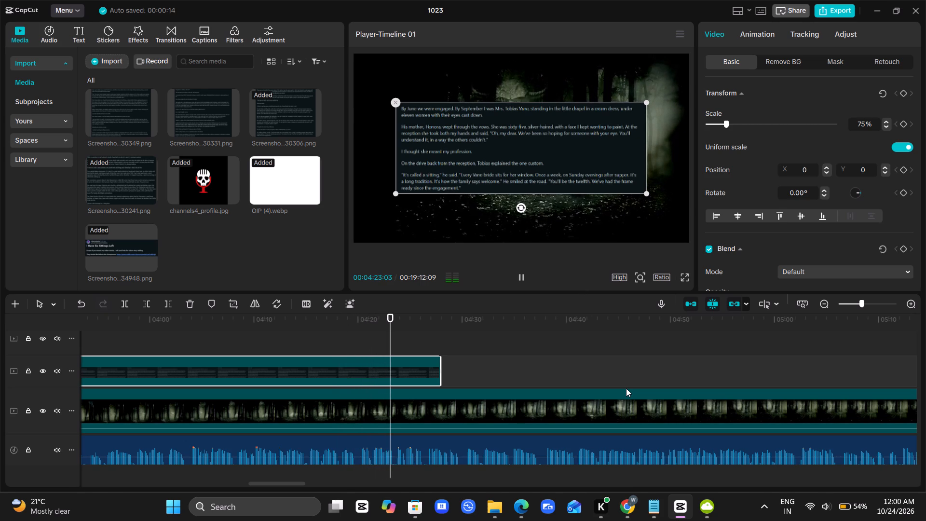
key(space)
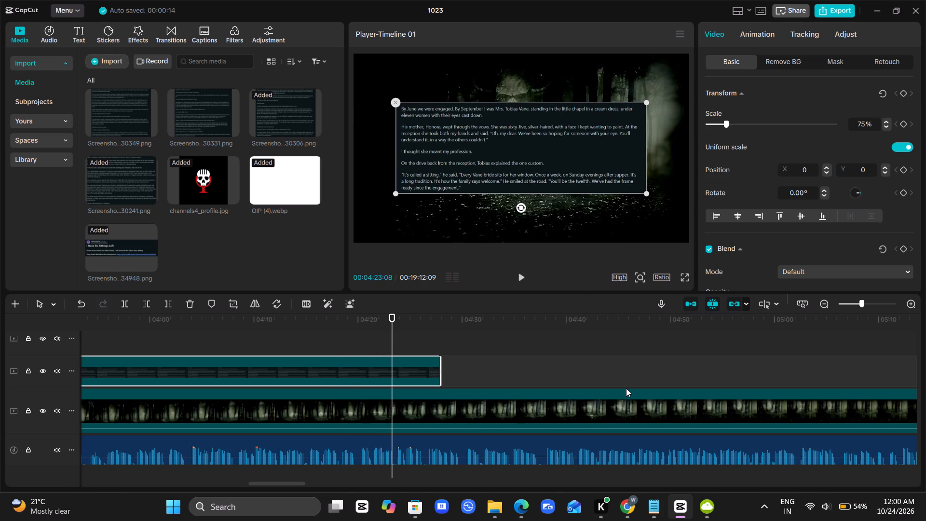
key(space)
key(space)
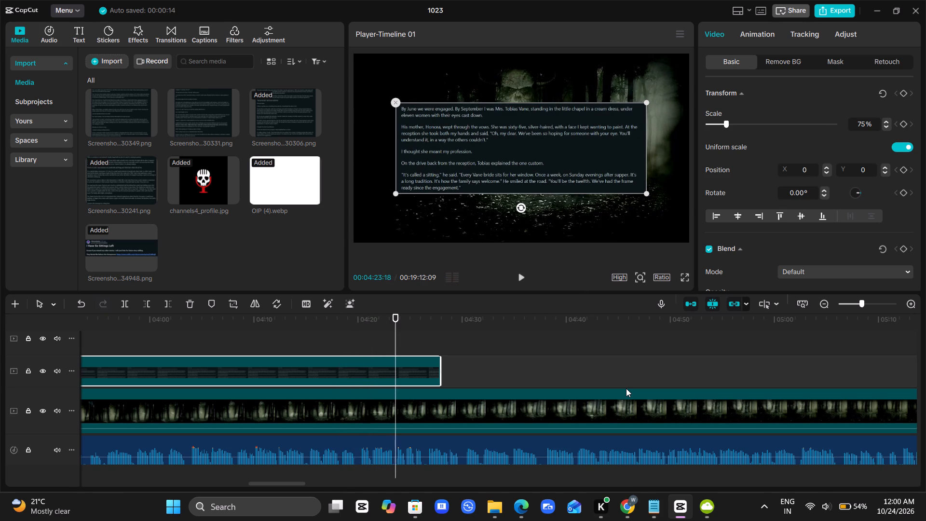
key(Left)
key(Left)
key(w)
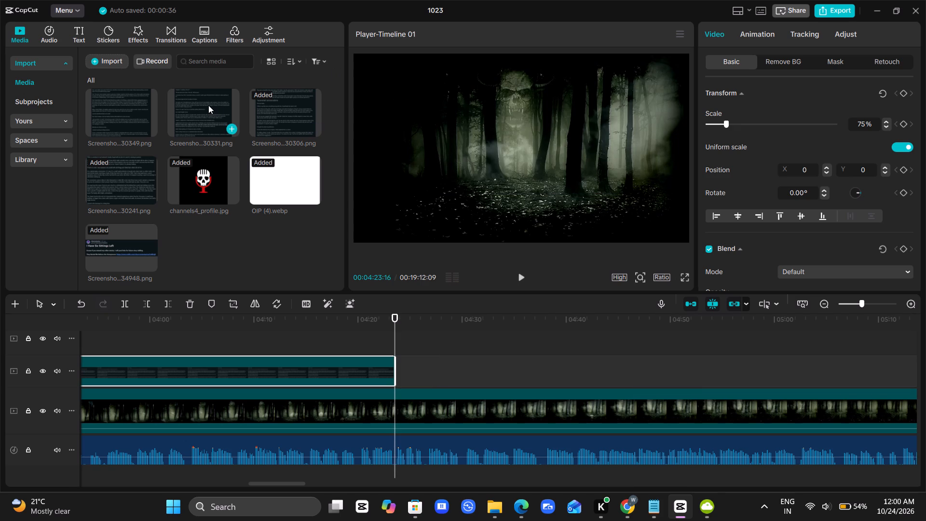
Place the screenshot ending in 30331.png on the screenshot track directly after the trimmed clip, at 00:04:23:16.
drag(208, 105, 396, 369)
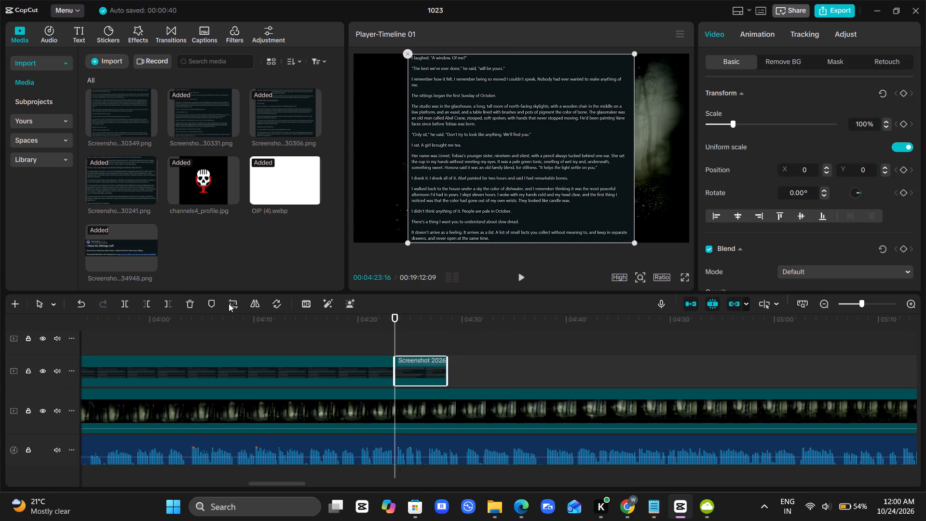
Open the newly placed screenshot, which starts at "I laughed", for cropping.
click(231, 303)
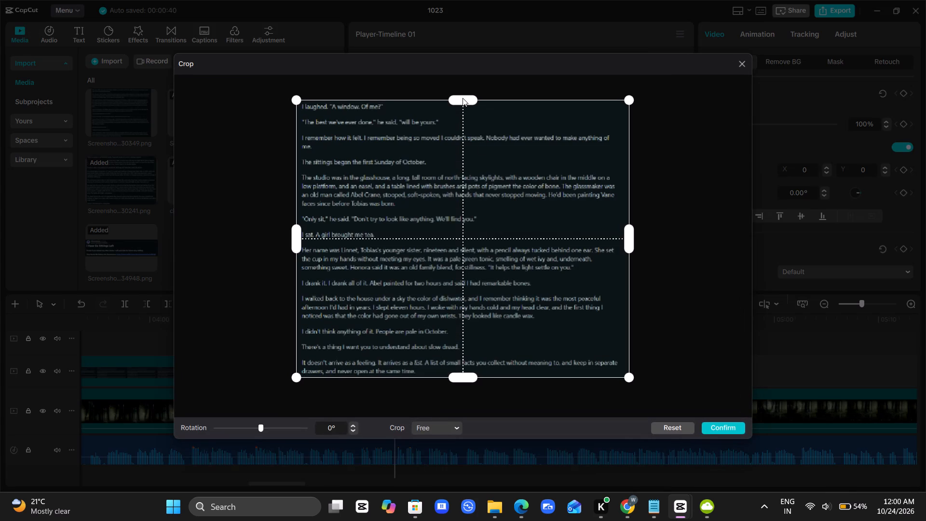
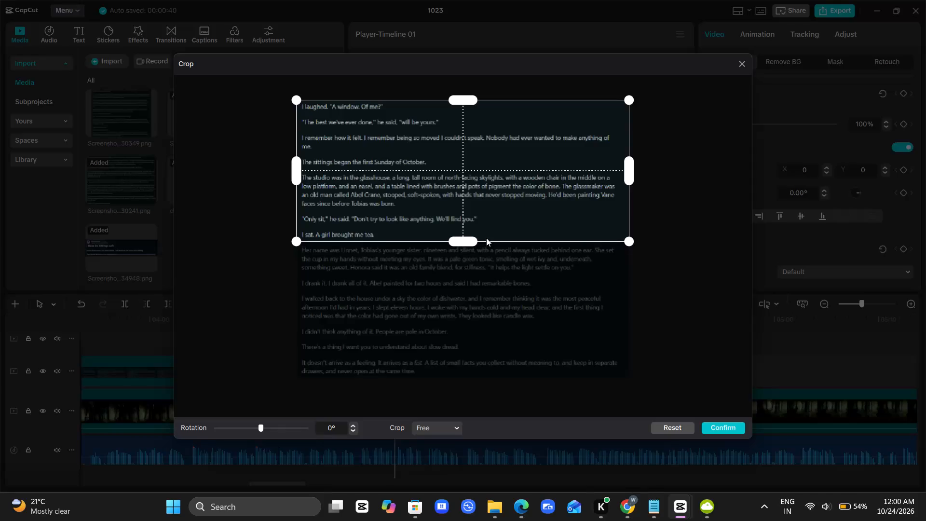
Apply the crop that keeps the passage from "I laughed" through "A girl brought me tea.".
click(736, 427)
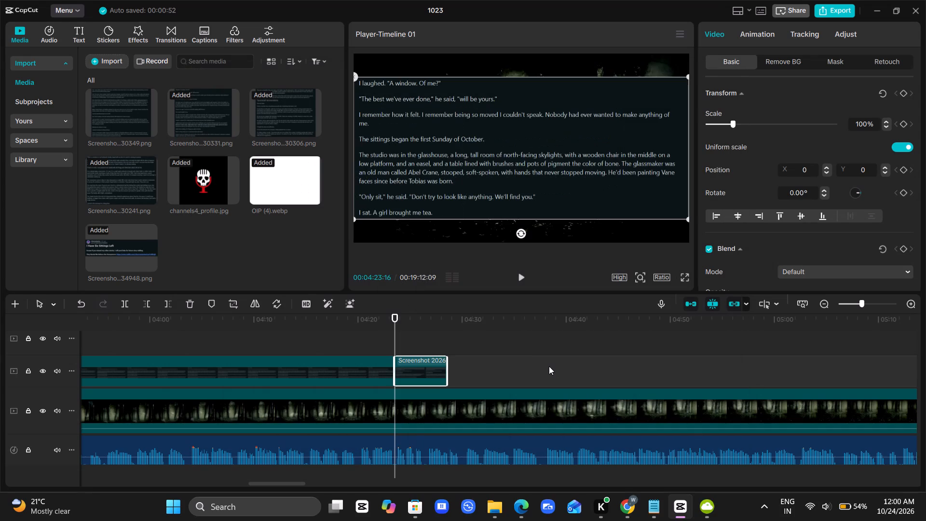
Set the cropped screenshot's scale to 75%.
click(726, 125)
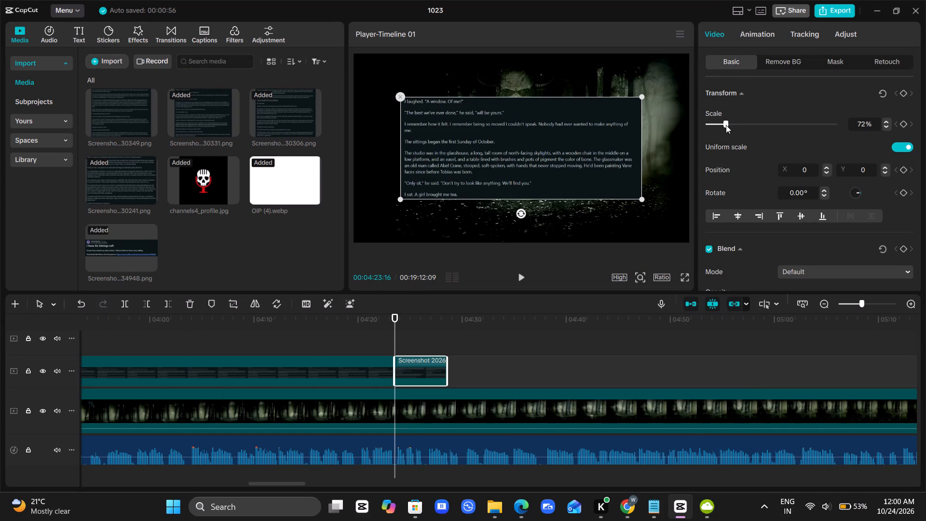
triple_click(886, 119)
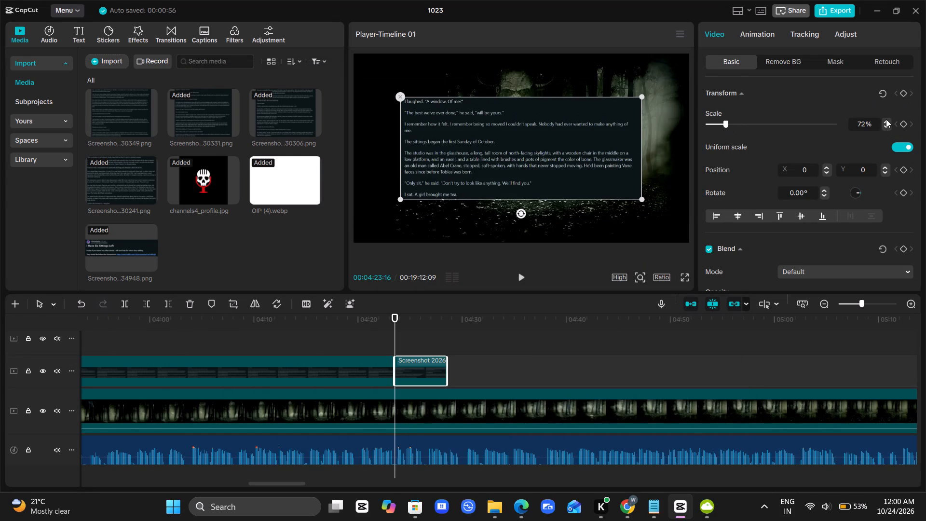
triple_click(886, 121)
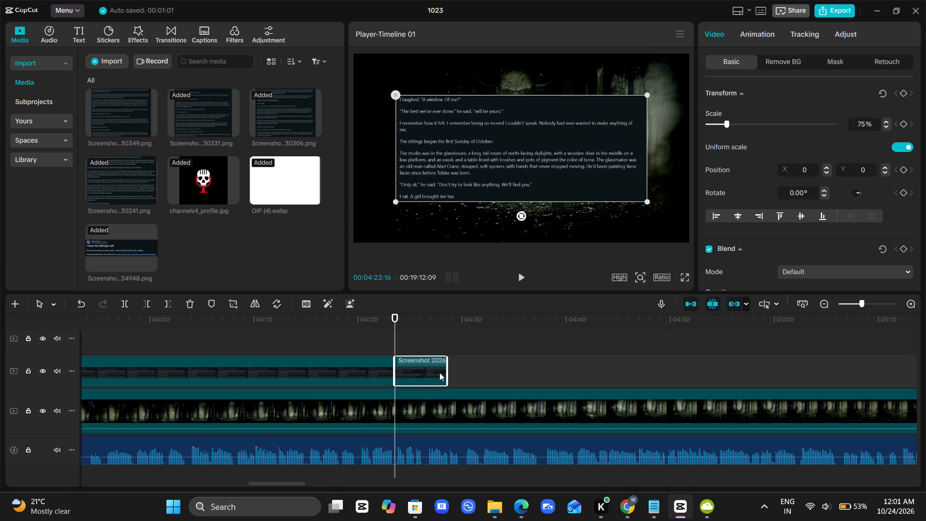
Follow the narration, skipping ahead to about 00:04:54, and extend the screenshot clip's end to about 00:05:15.
drag(446, 371, 578, 384)
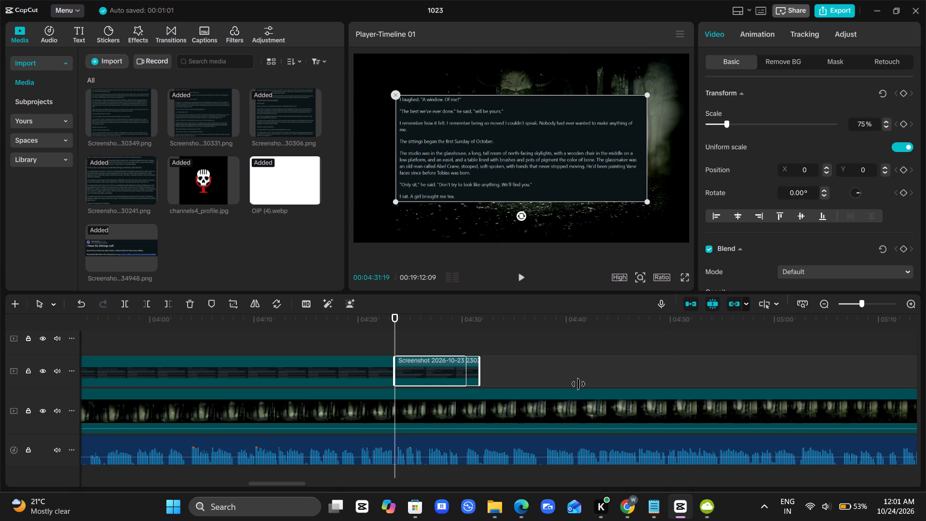
drag(578, 384, 778, 396)
key(space)
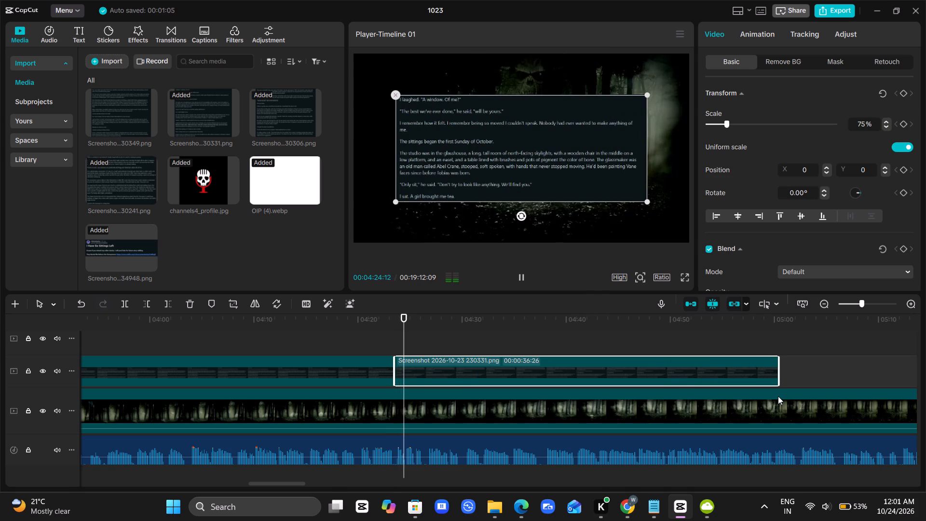
scroll(778, 396, left, 1)
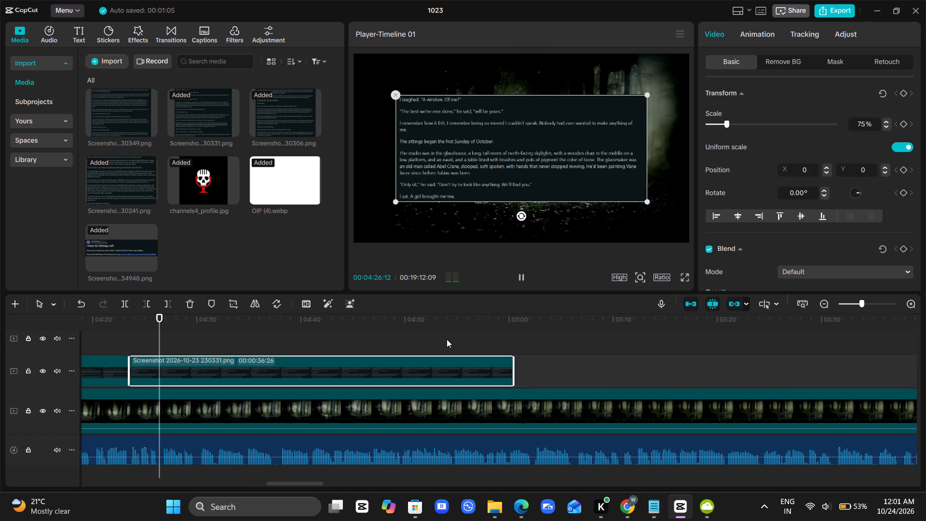
click(447, 339)
key(space)
scroll(447, 339, left, 1)
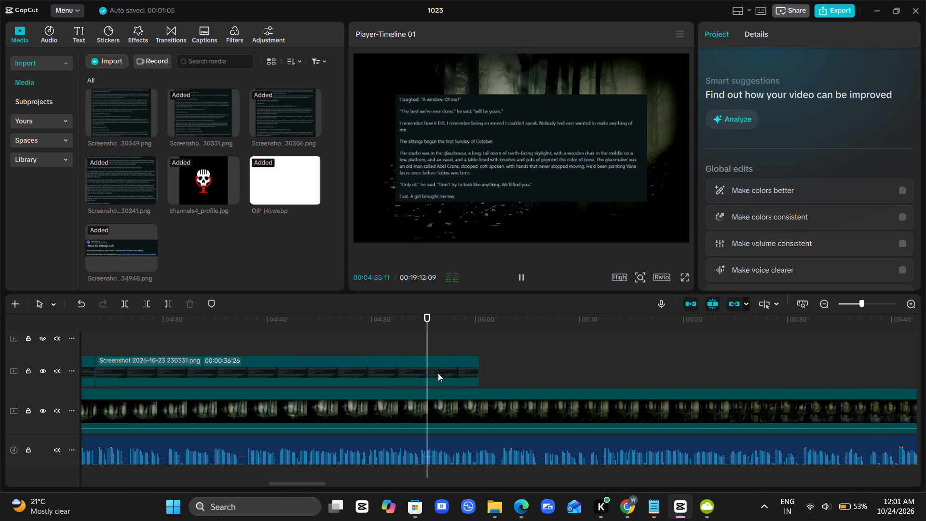
click(454, 368)
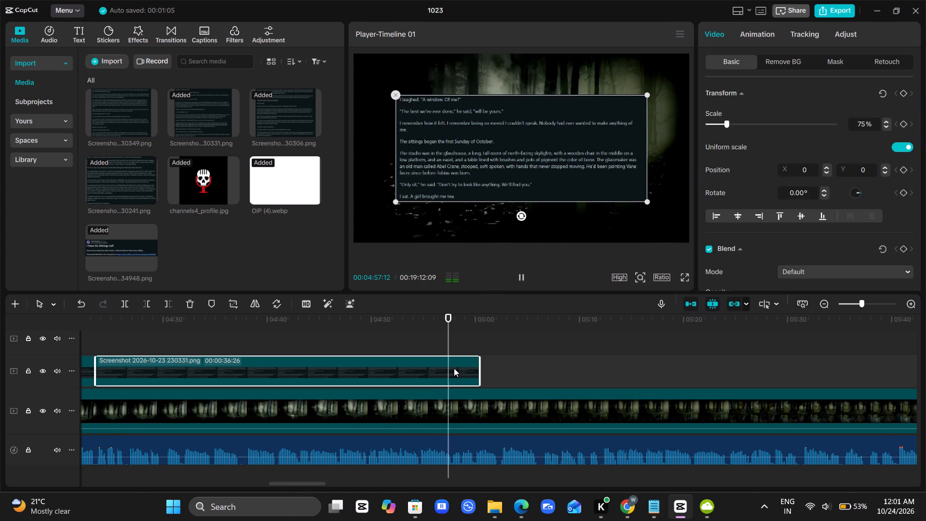
drag(480, 367, 634, 365)
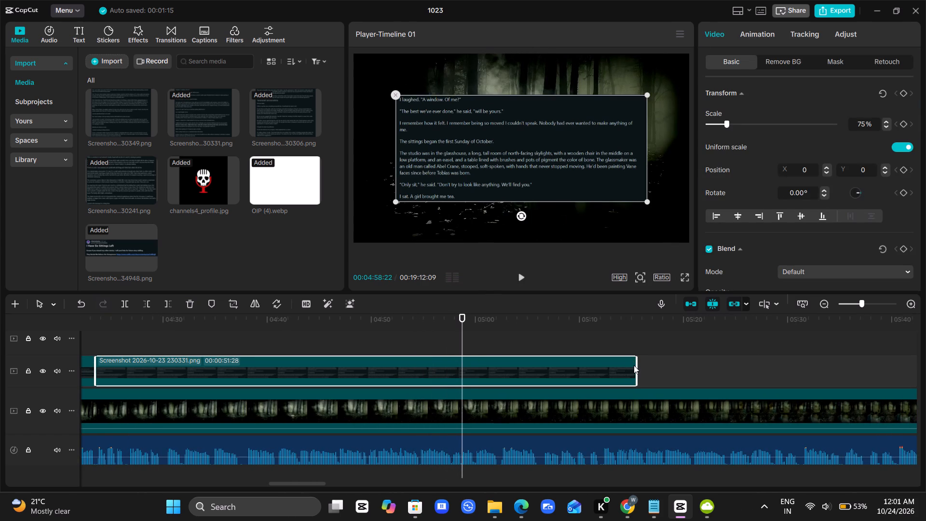
Play the narration to "A girl brought me tea" and trim the clip's end to 00:05:13:13.
key(space)
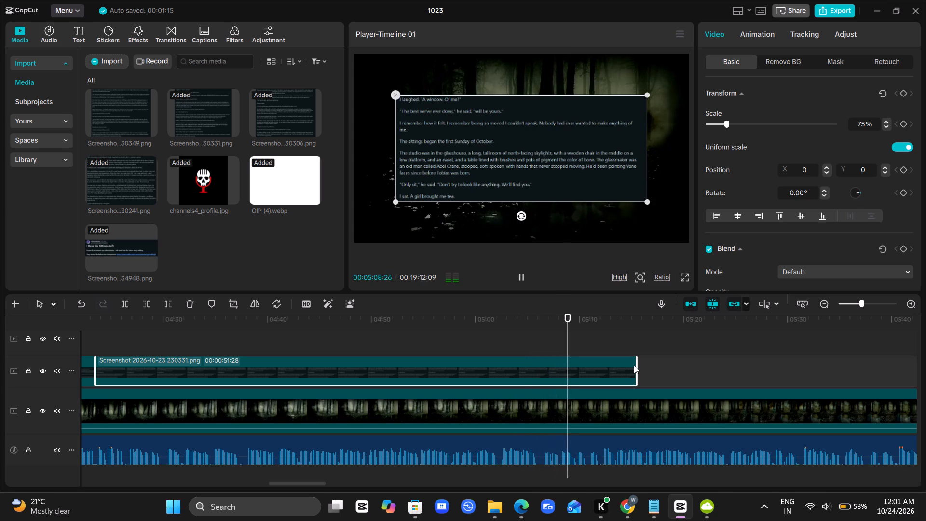
scroll(634, 365, left, 1)
key(space)
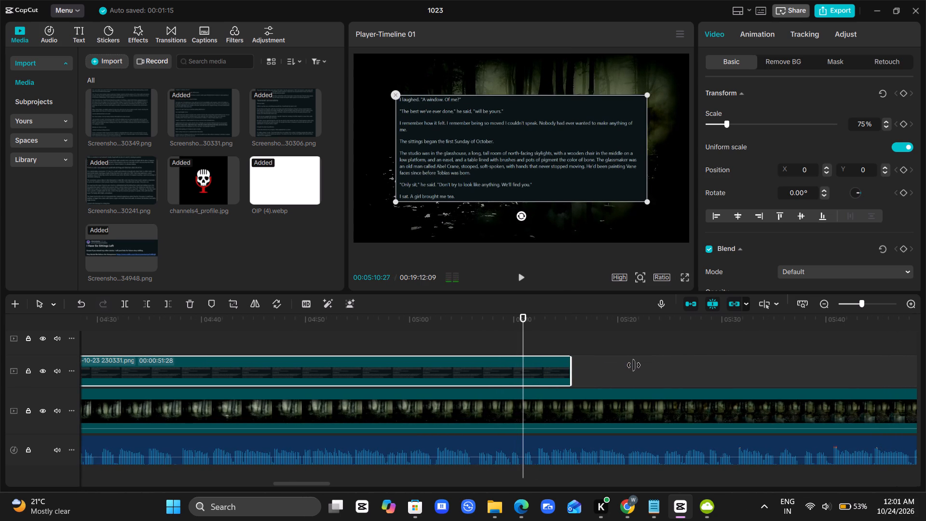
key(space)
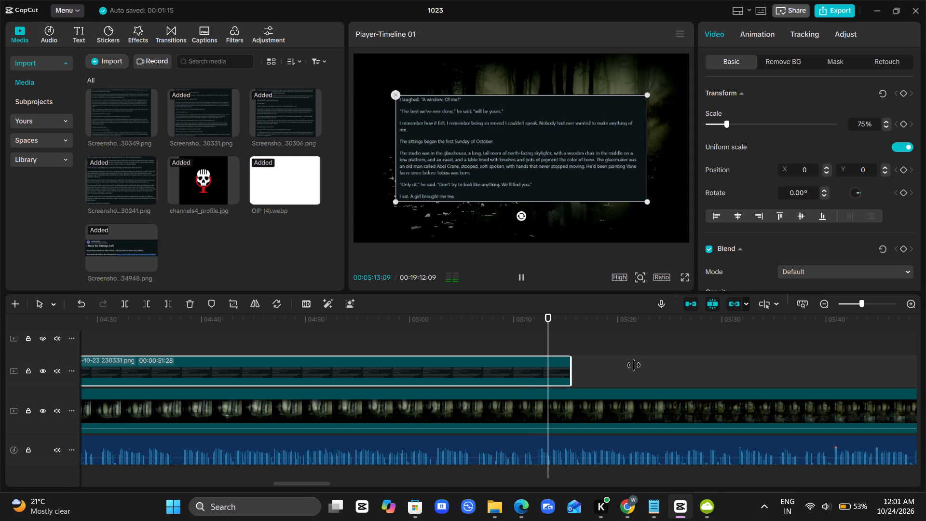
key(space)
ctrl+scroll(634, 365, up, 11)
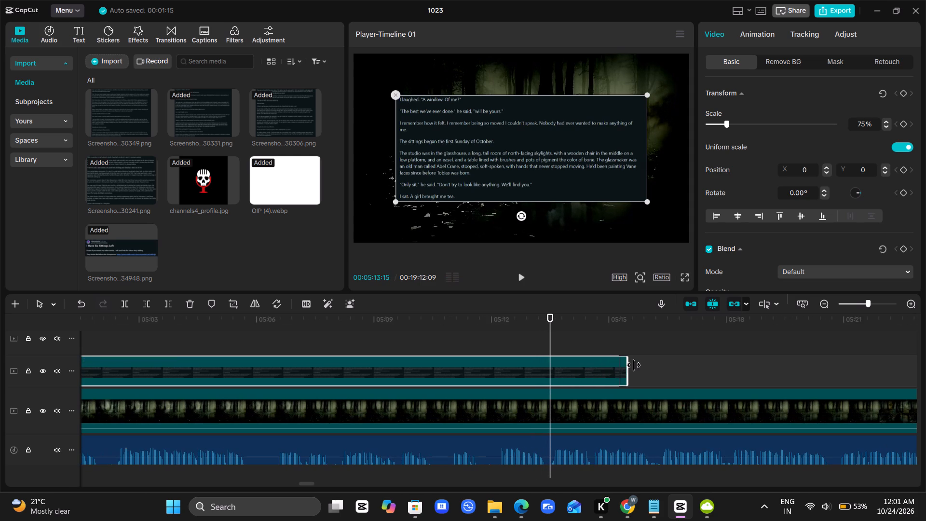
key(Left)
key(Left)
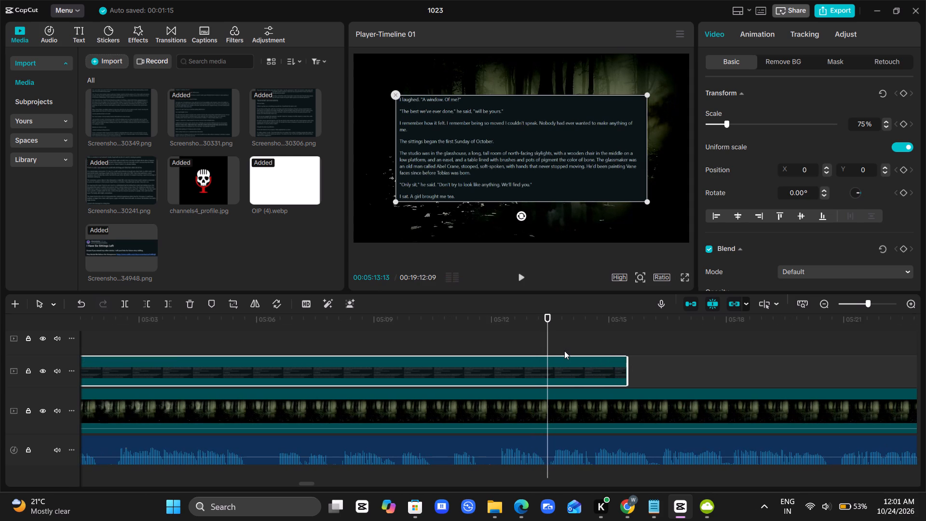
key(w)
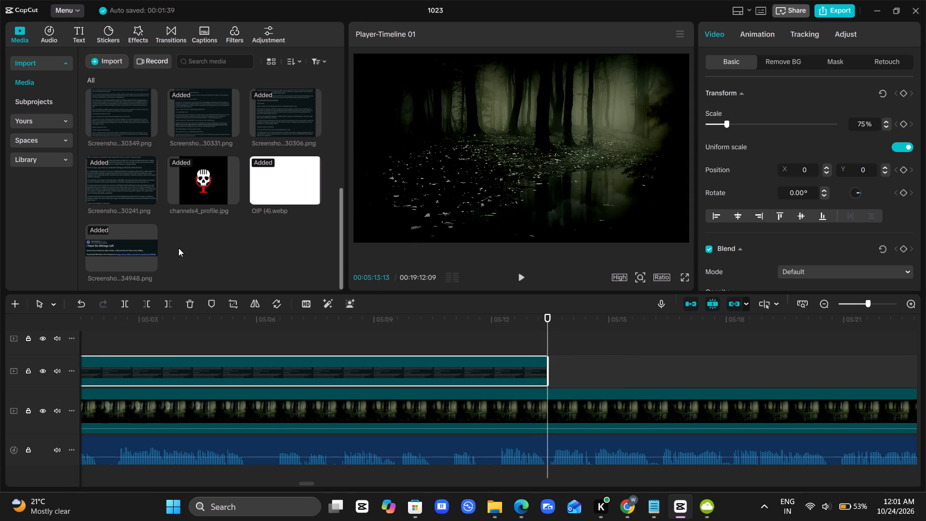
Place the screenshot ending in 30331.png again on the screenshot track, directly after the trimmed clip at 00:05:13:13.
drag(202, 129, 555, 370)
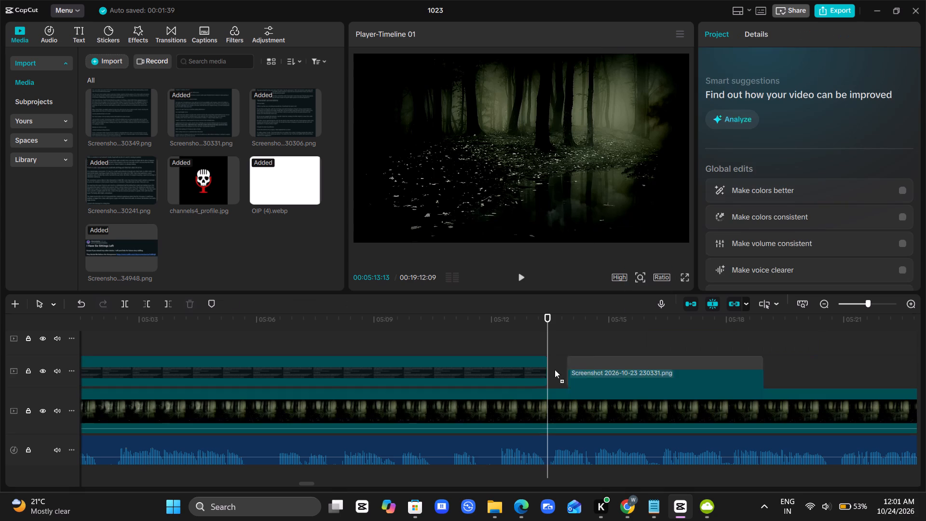
drag(555, 370, 549, 362)
Crop the new screenshot clip to the lower passage, from "Her name was Linnet" through "never open at the same time.".
scroll(549, 362, left, 1)
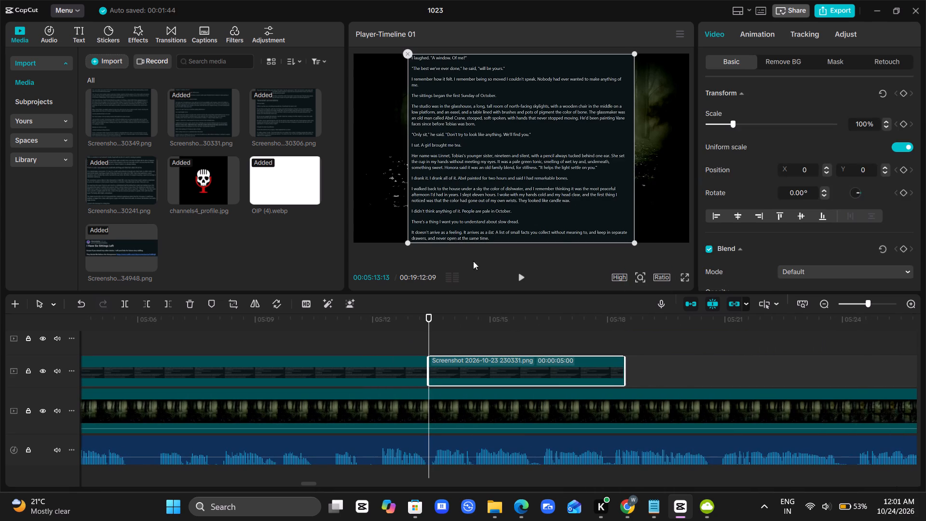
click(237, 299)
drag(464, 101, 468, 138)
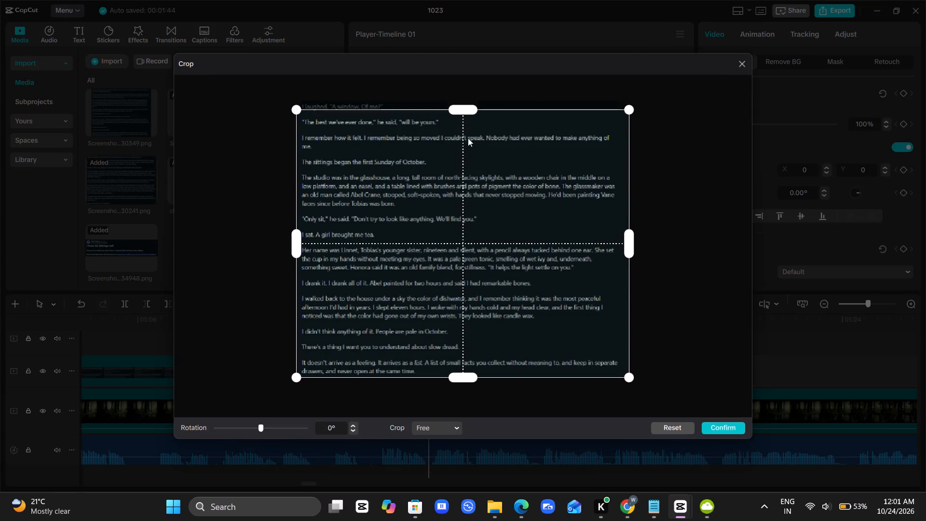
drag(468, 138, 476, 245)
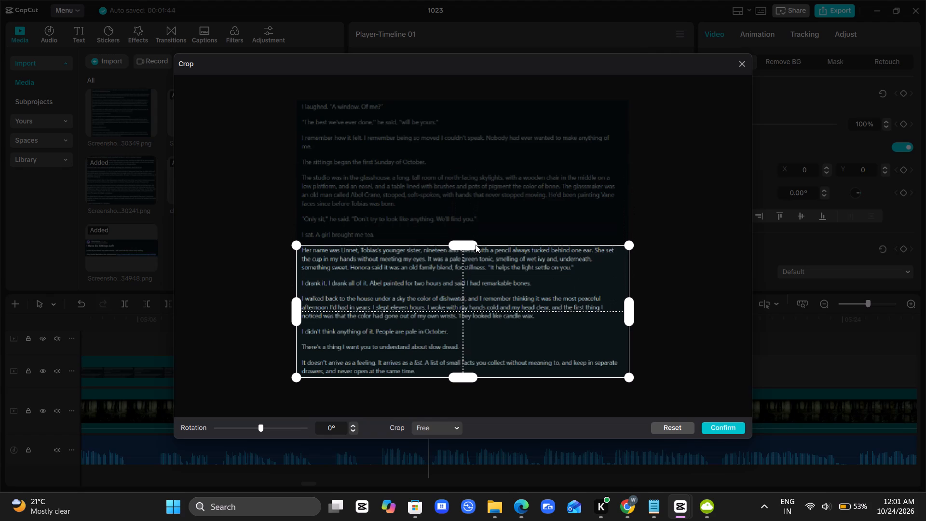
drag(476, 245, 477, 245)
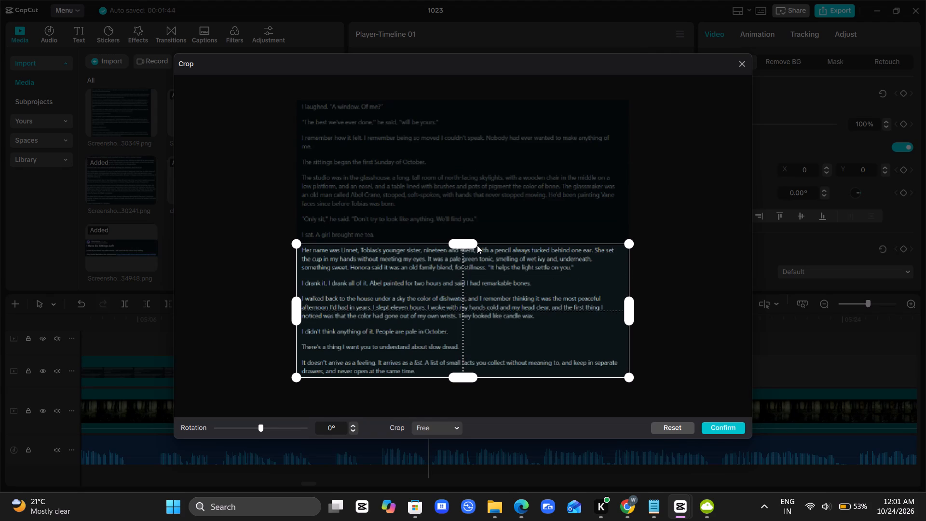
click(710, 428)
Start the narration at the new clip and set the cropped screenshot's scale to 75%.
click(417, 345)
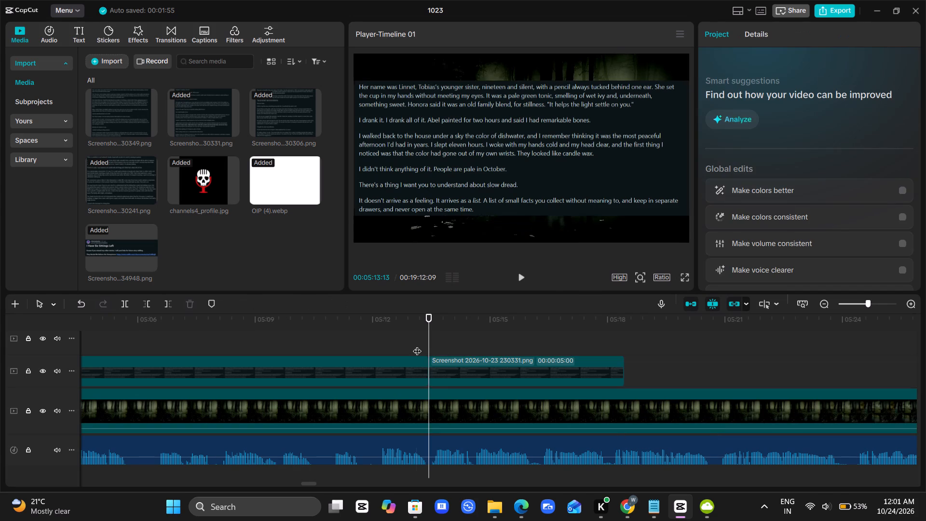
key(space)
scroll(417, 345, left, 1)
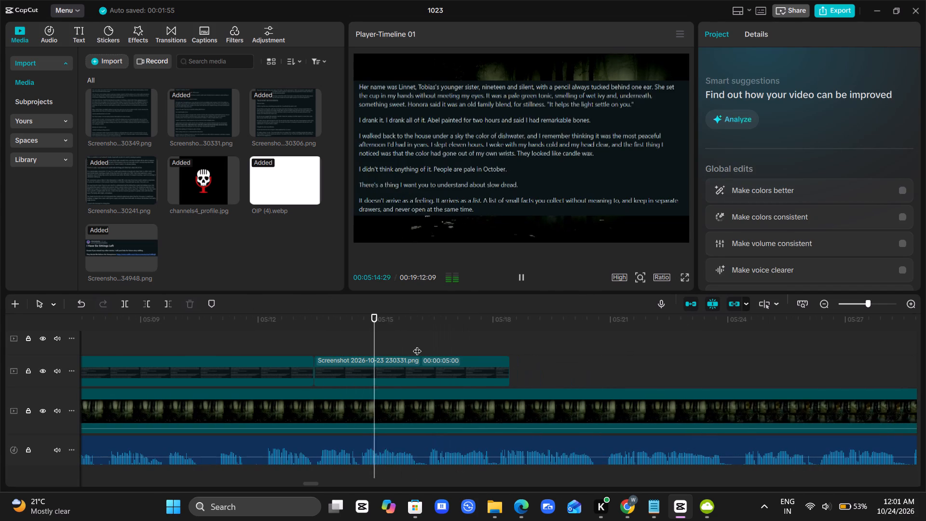
click(436, 370)
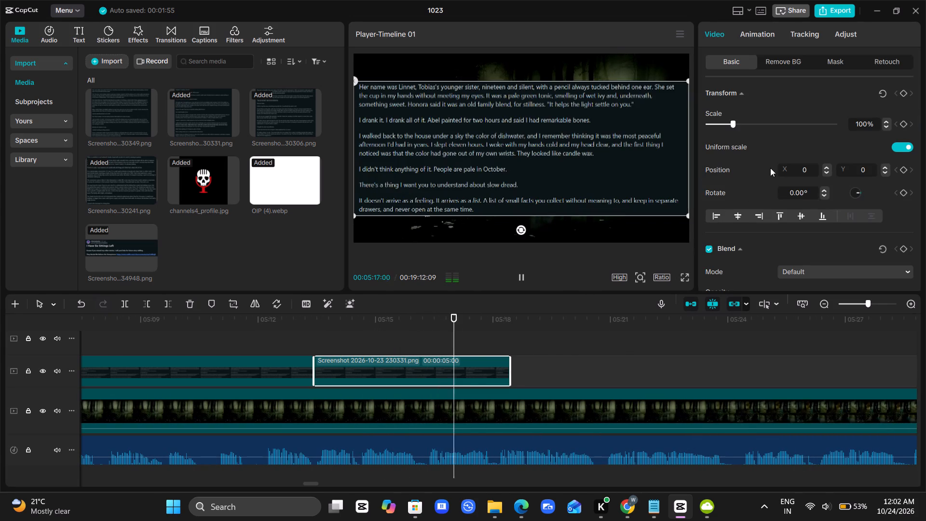
click(727, 126)
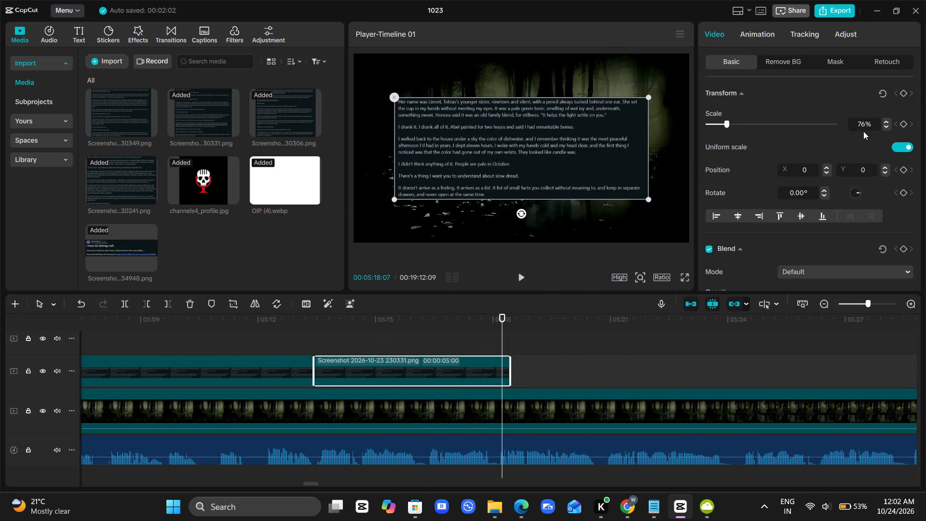
click(887, 128)
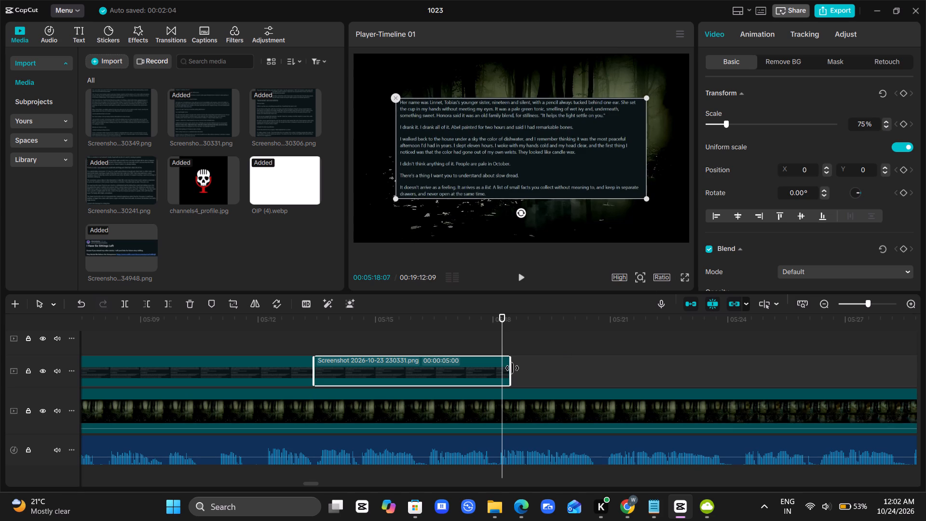
Extend the new screenshot clip's end to about 00:05:52.
drag(512, 368, 925, 352)
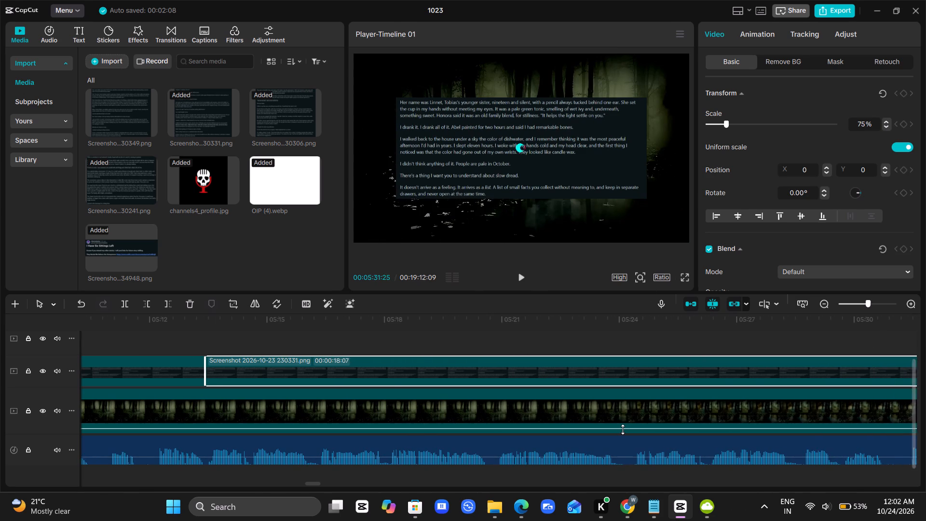
ctrl+scroll(623, 429, down, 7)
scroll(623, 429, left, 2)
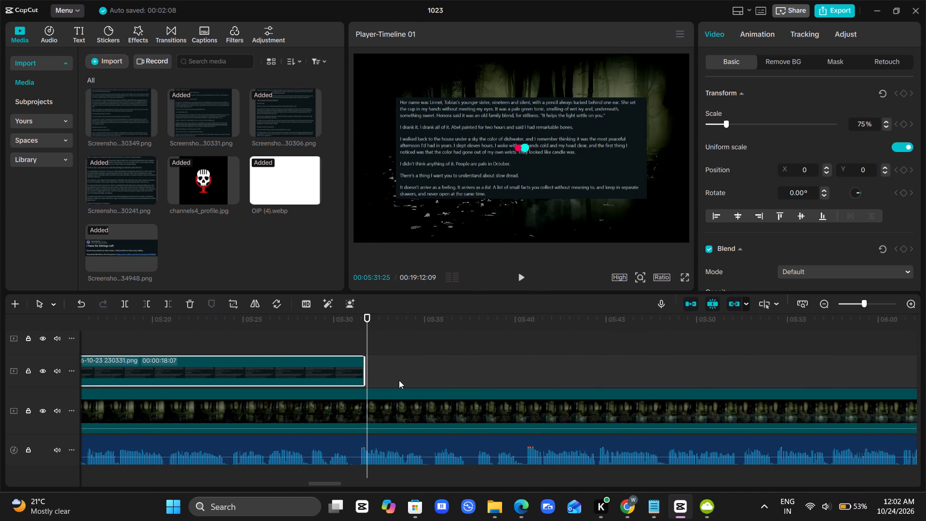
drag(366, 374, 732, 401)
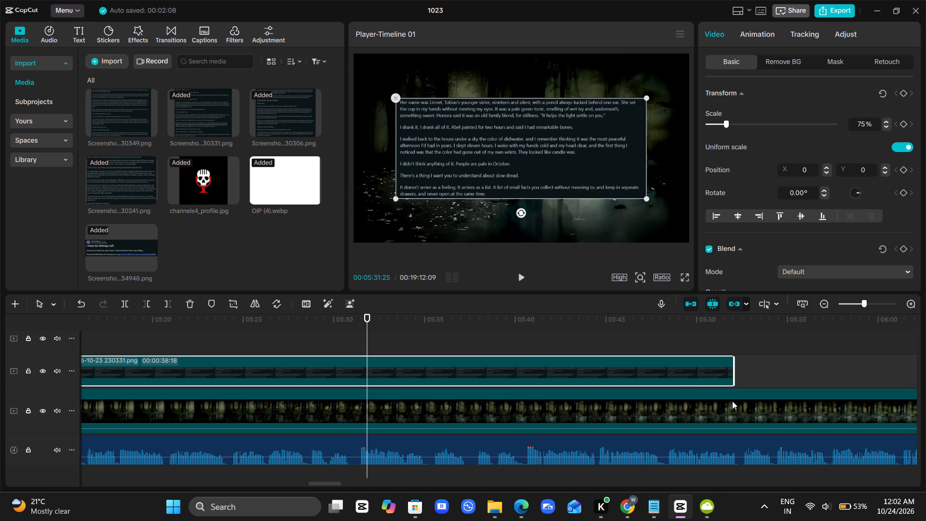
Play the narration from the Linnet clip onward and extend the clip's end to about 00:06:07.
key(space)
scroll(732, 401, left, 1)
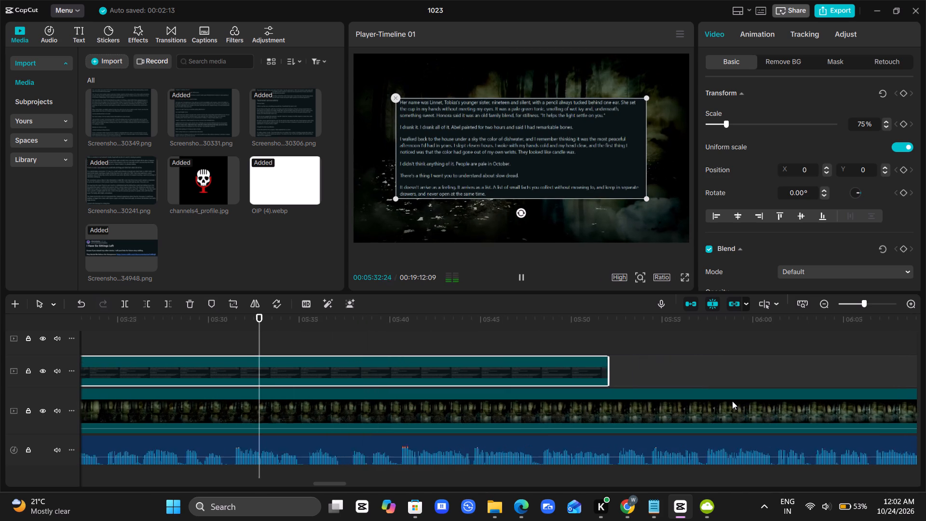
scroll(732, 401, left, 1)
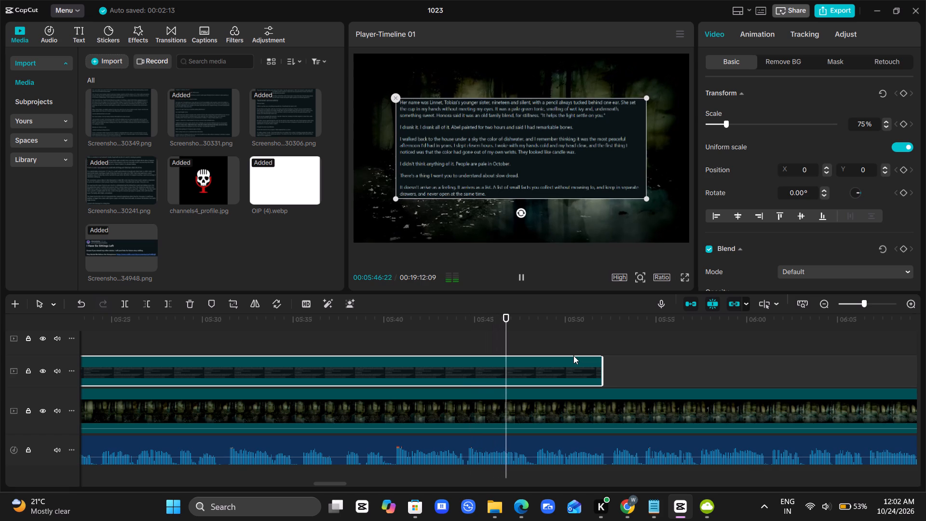
key(space)
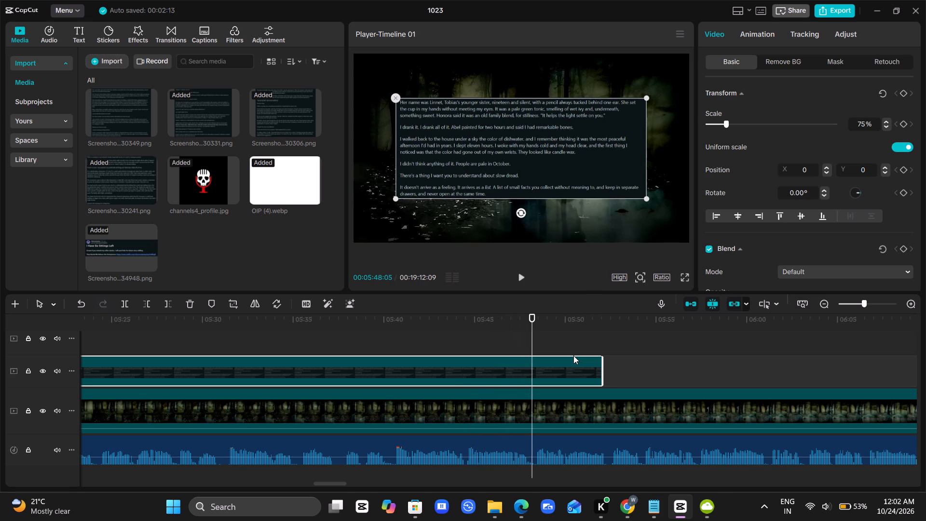
key(space)
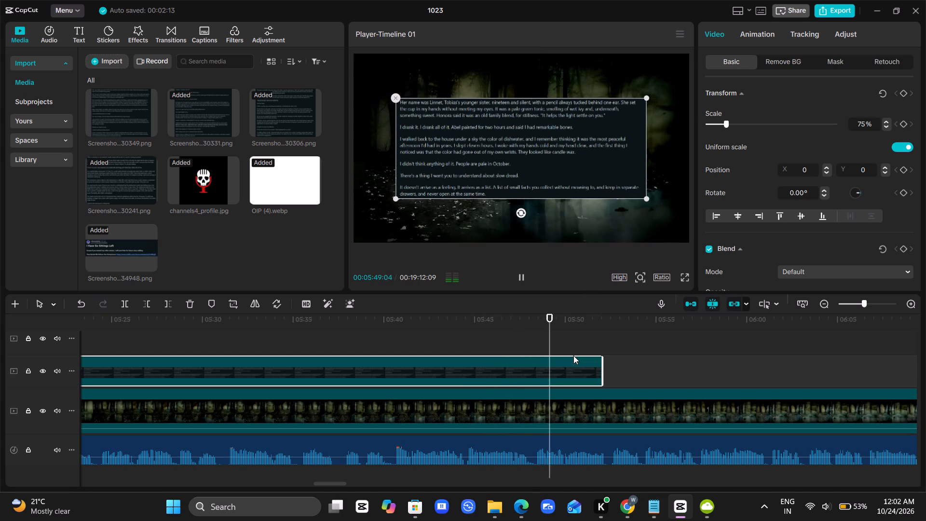
key(space)
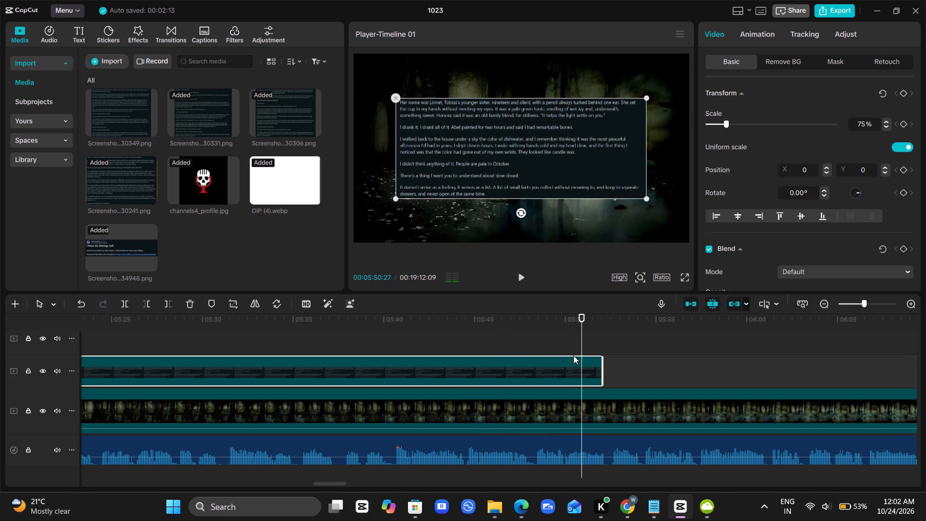
key(space)
key(space)
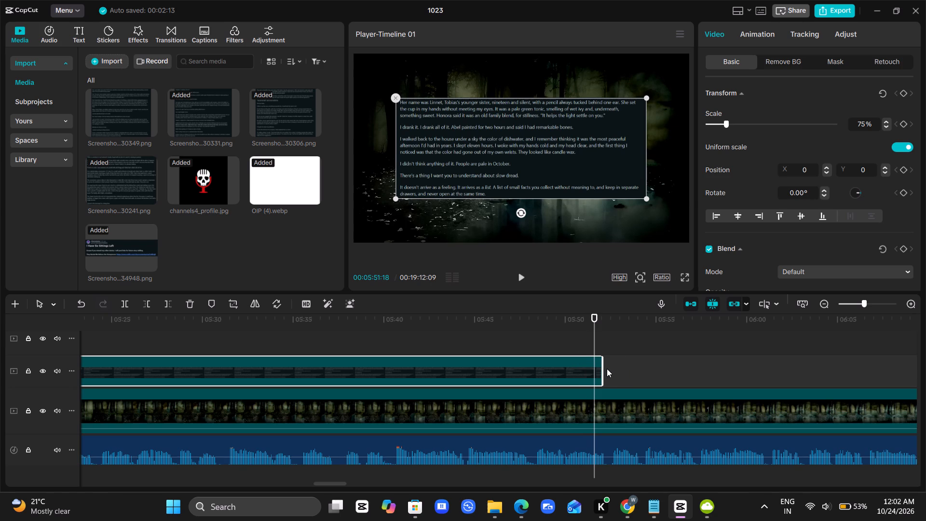
drag(603, 369, 870, 373)
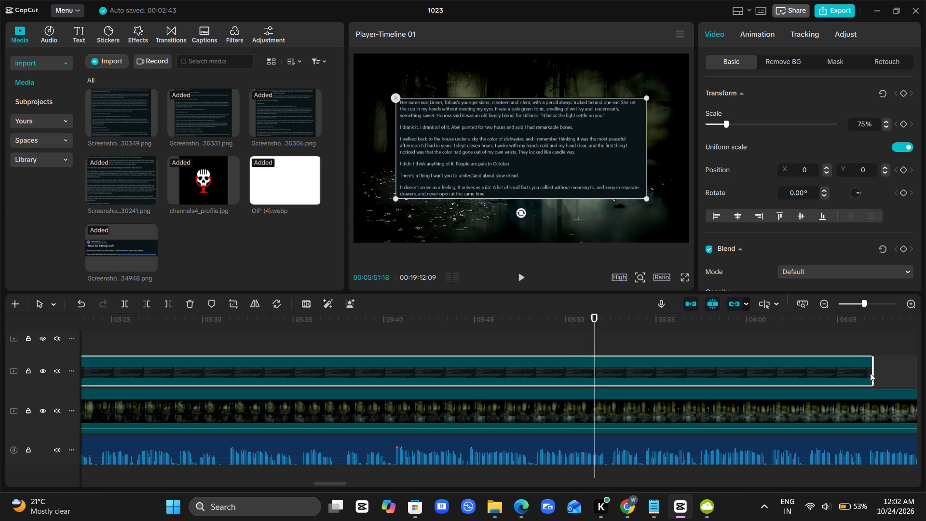
Continue the narration from 00:05:51:18 and extend the same screenshot clip's end further to about 00:06:38.
scroll(870, 373, left, 1)
key(space)
scroll(870, 373, left, 1)
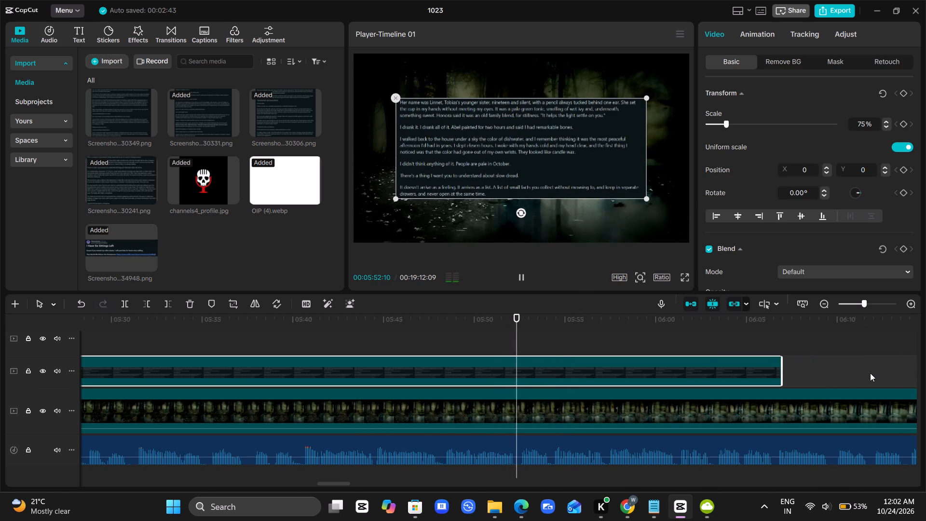
scroll(870, 373, left, 1)
key(space)
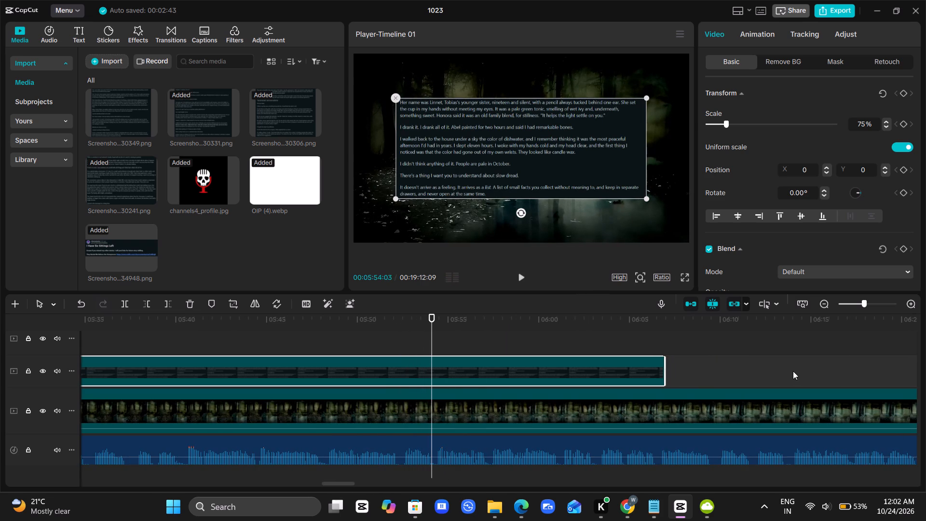
scroll(793, 371, left, 2)
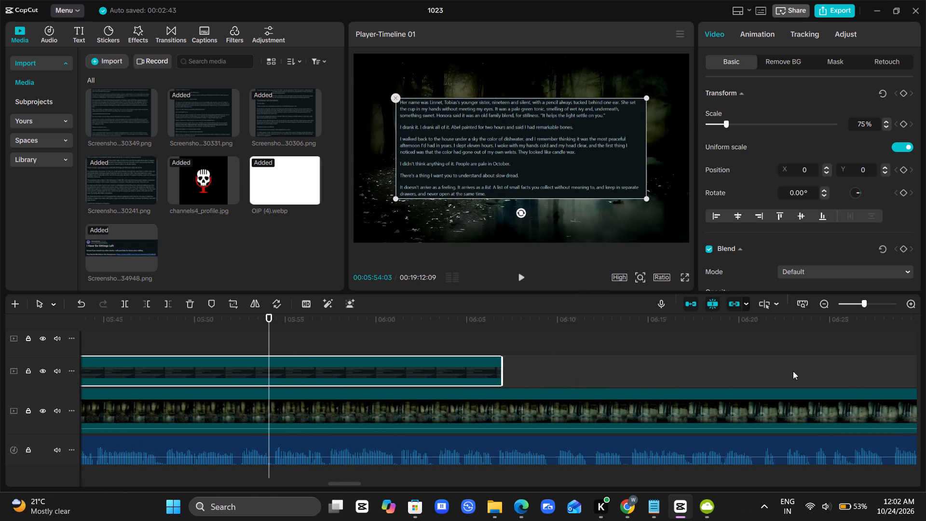
scroll(793, 371, left, 1)
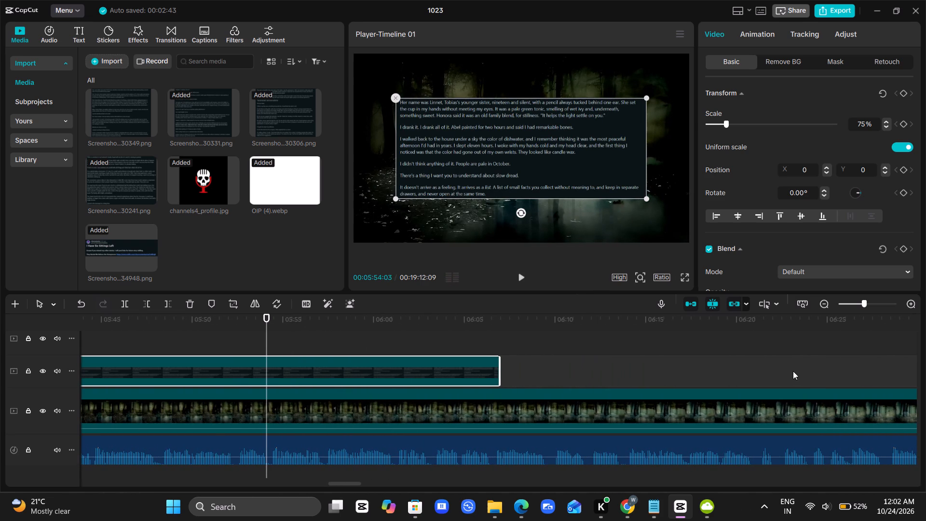
key(space)
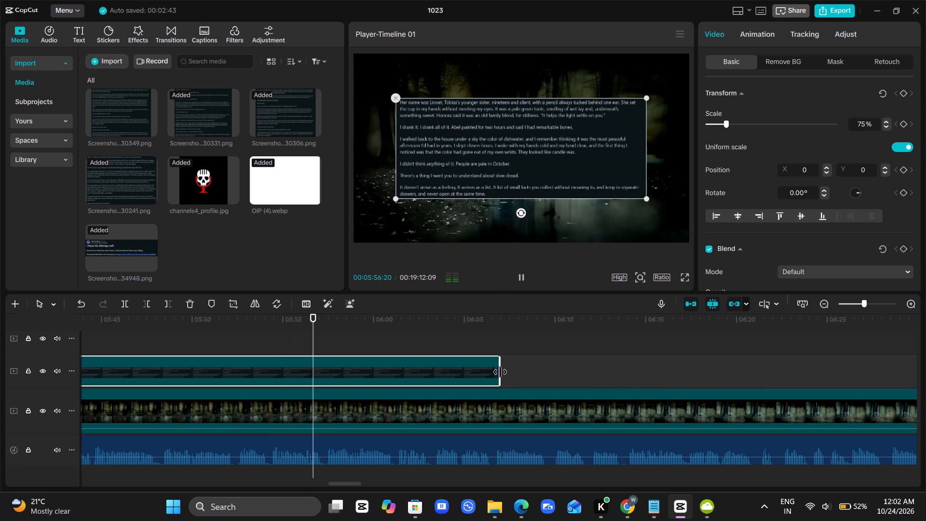
drag(500, 372, 925, 404)
Follow the narration to 00:06:21:02, where the Linnet passage finishes, and trim the screenshot clip's end there.
key(space)
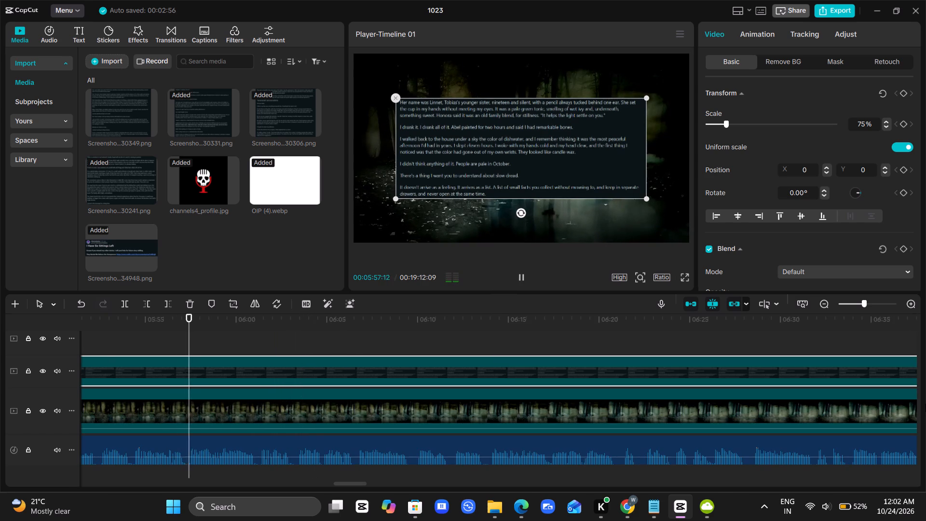
scroll(925, 404, left, 1)
scroll(780, 414, left, 1)
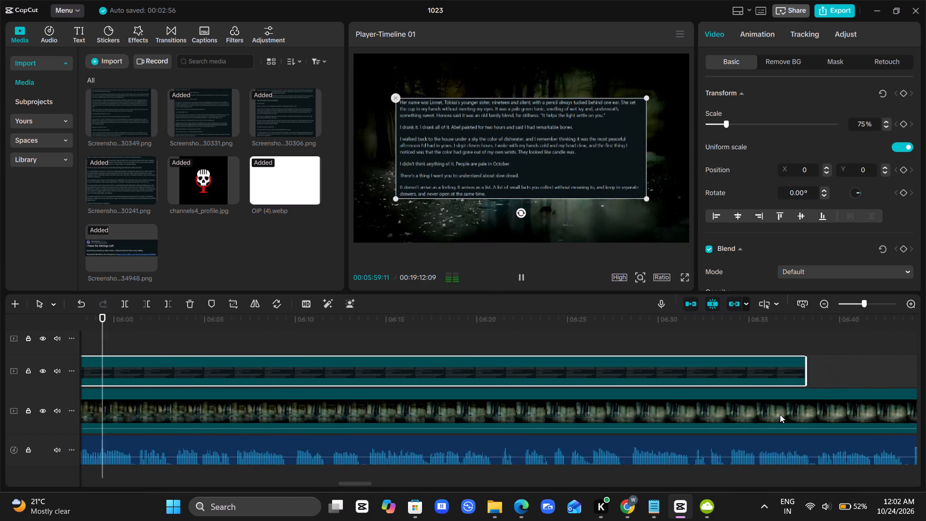
scroll(780, 414, left, 1)
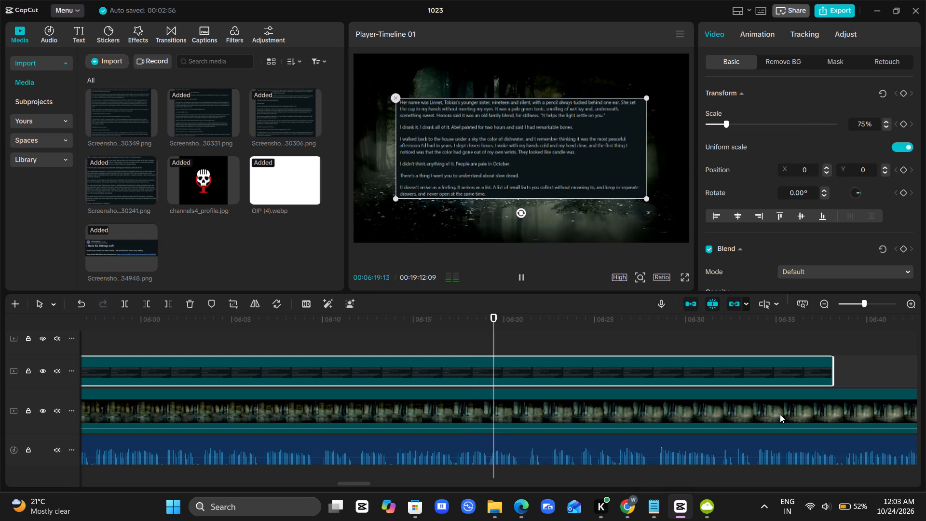
key(space)
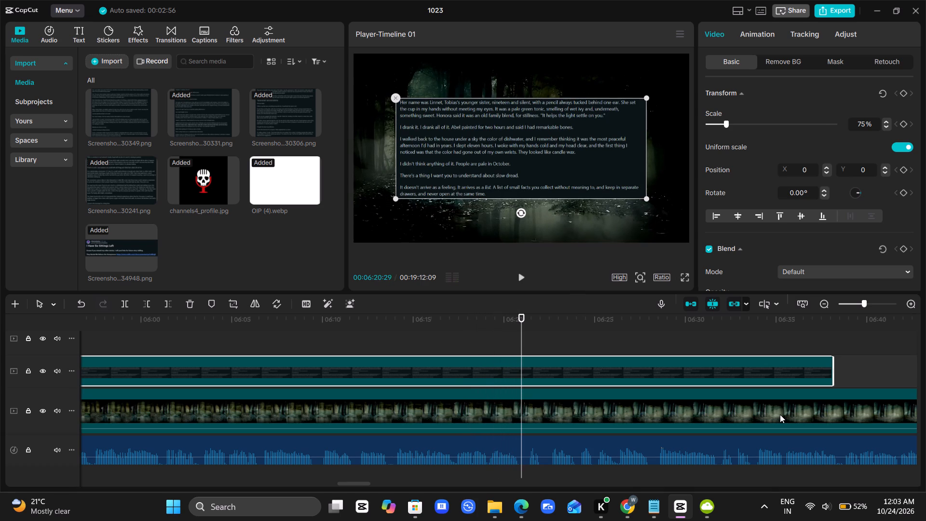
key(Right)
key(Right)
key(Right)
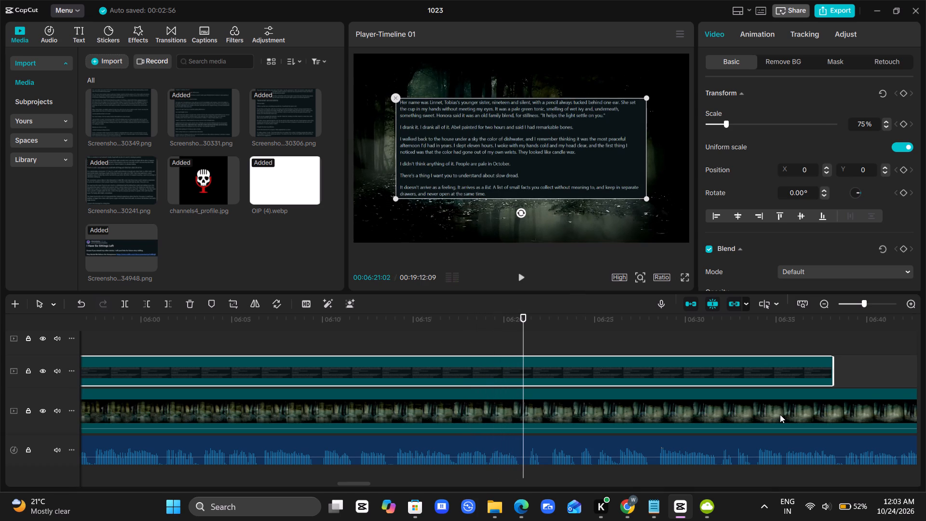
key(w)
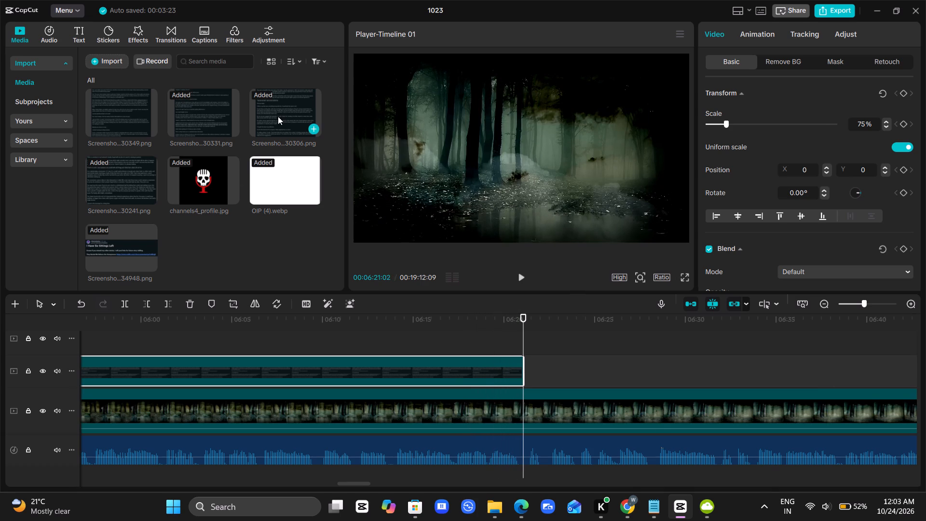
Place the screenshot ending in 30349.png on the screenshot track, directly after the trimmed clip at 00:06:21:02.
drag(125, 118, 527, 364)
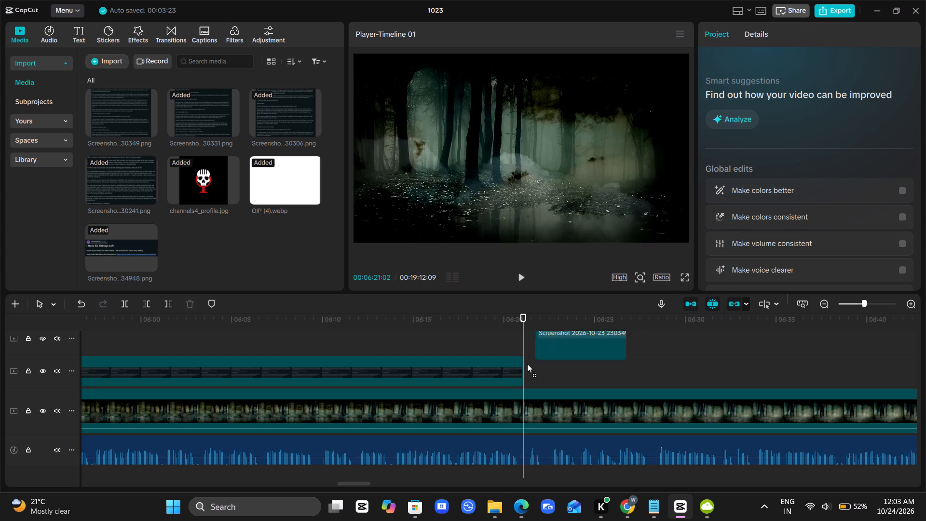
drag(527, 364, 525, 364)
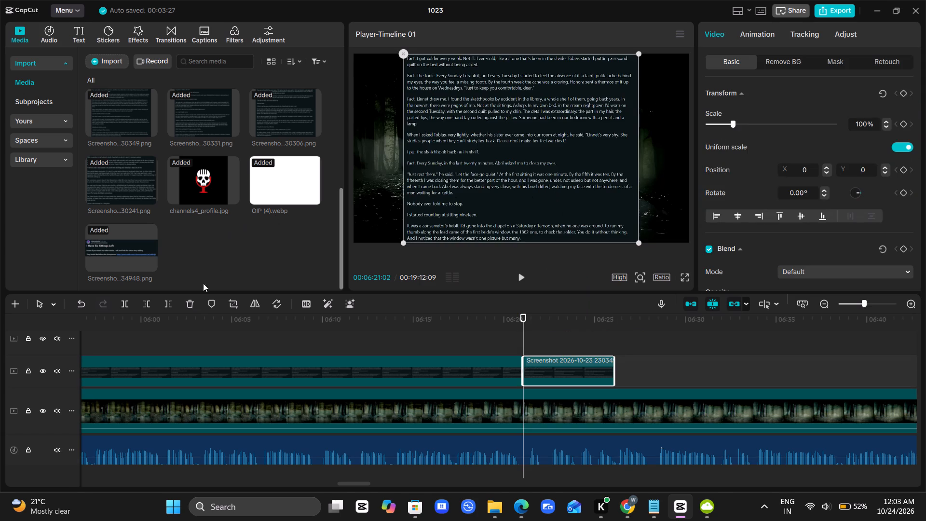
Crop the new screenshot clip to the upper passage, from "Fact. I got colder every week" through "Please don't make her feel watched.".
click(231, 308)
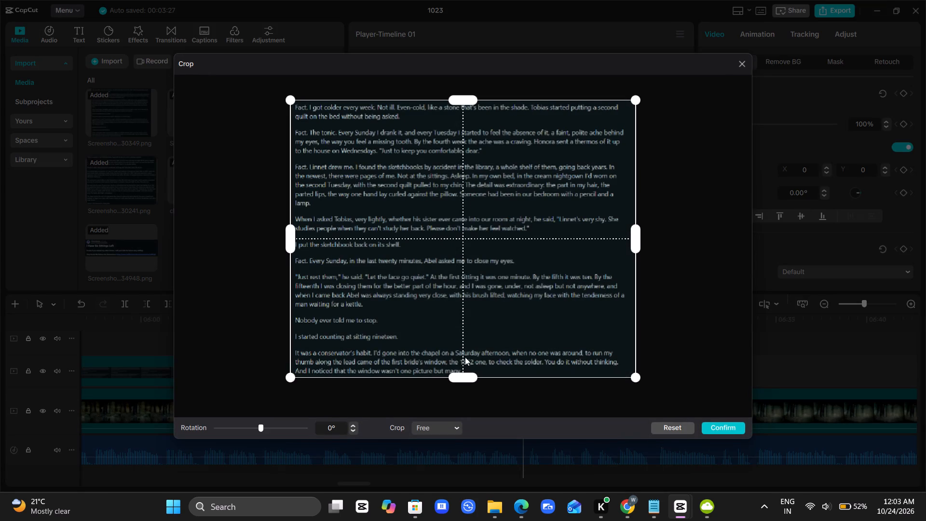
drag(457, 376, 484, 234)
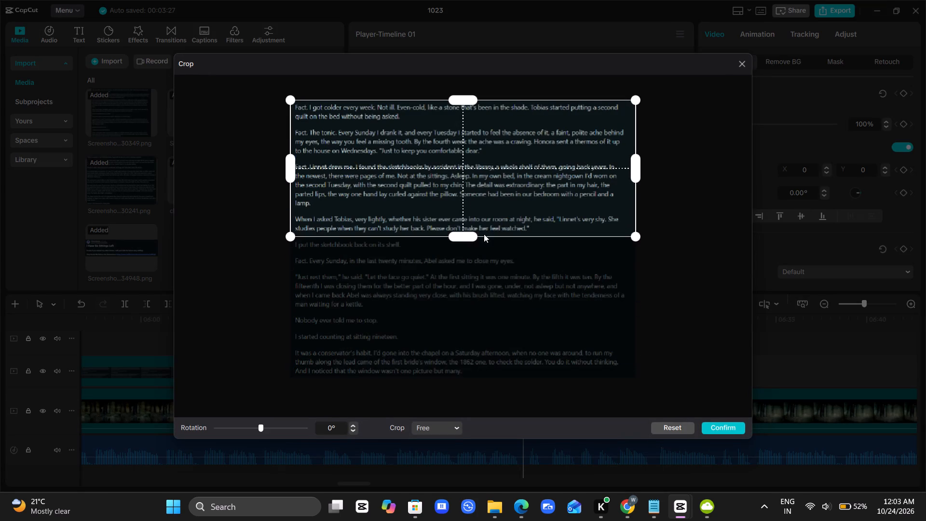
drag(484, 234, 484, 233)
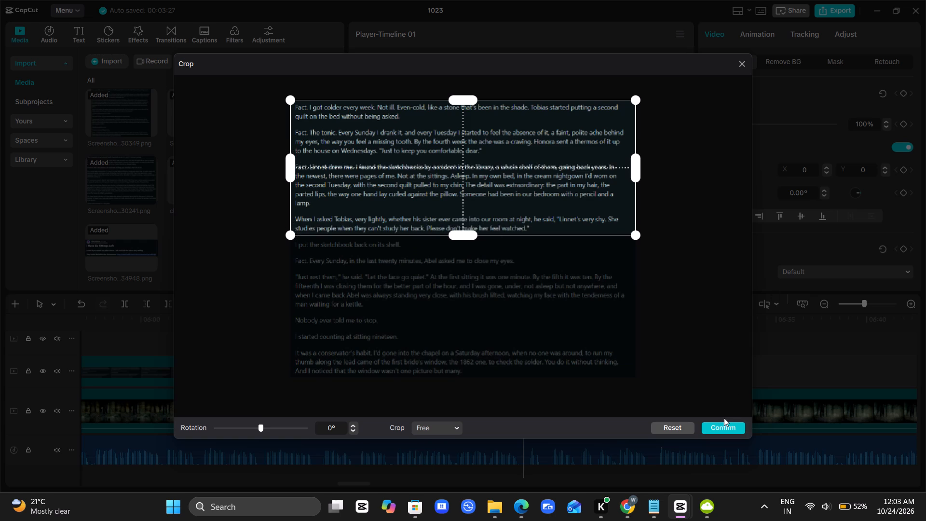
click(720, 427)
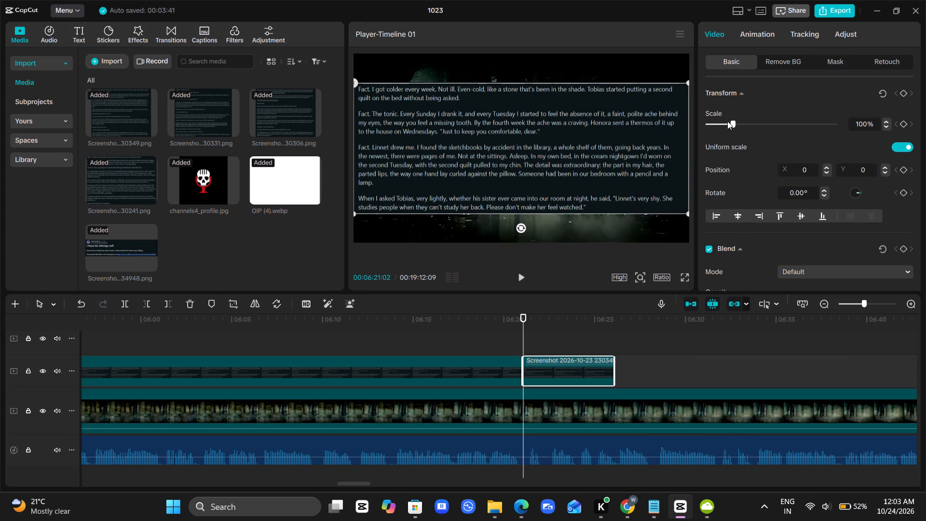
Set the cropped screenshot's scale to 75%.
click(727, 123)
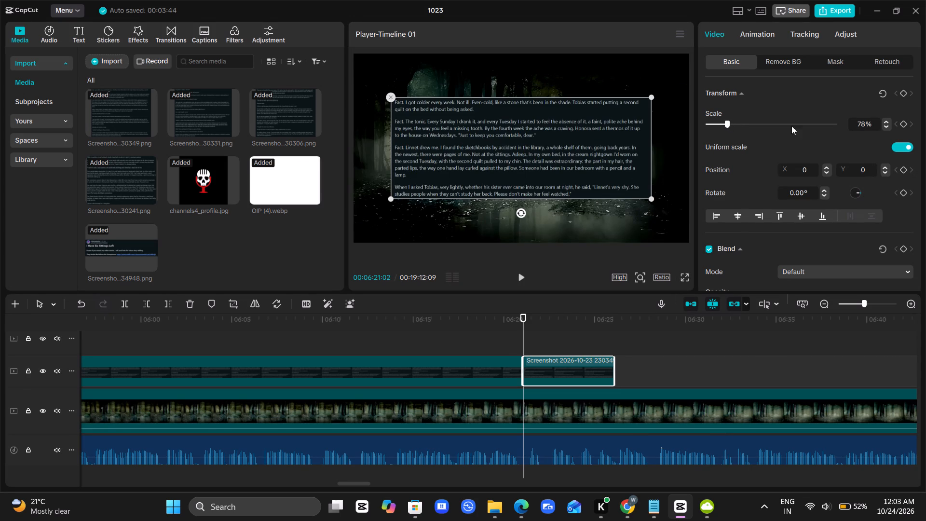
click(886, 124)
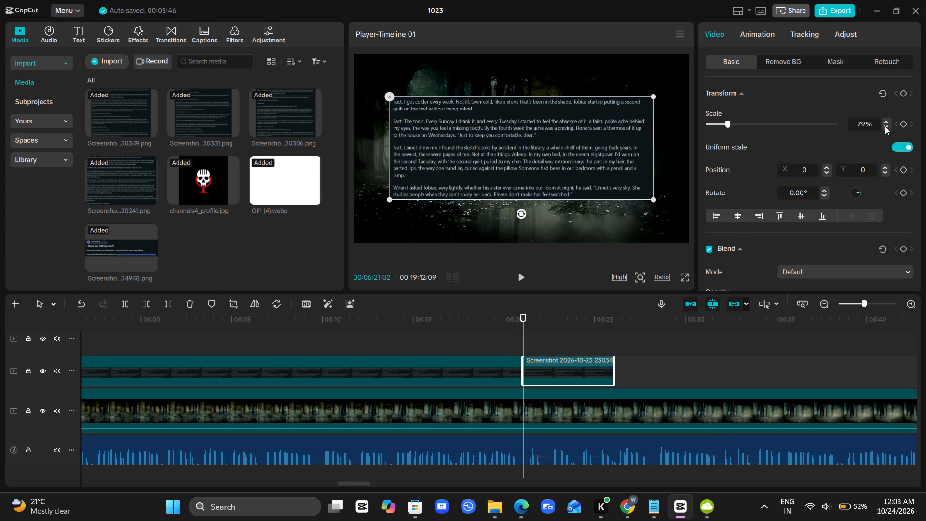
triple_click(885, 127)
click(885, 127)
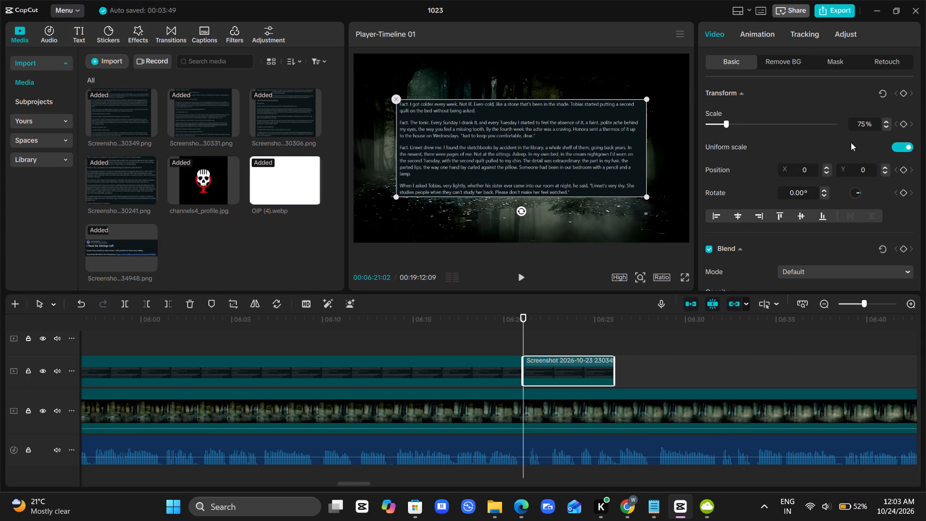
Play the narration from the new clip's start and extend the clip to a duration of 00:00:40:23.
drag(614, 373, 887, 375)
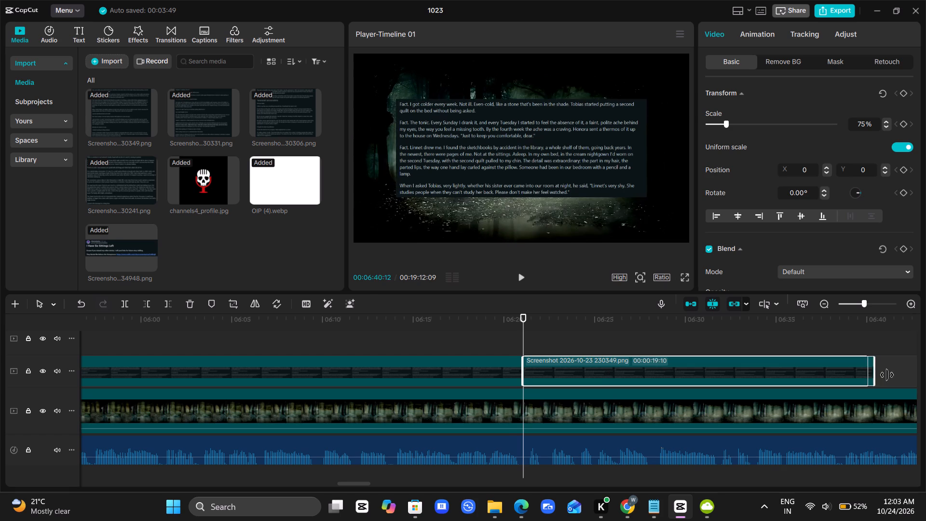
drag(887, 375, 925, 377)
key(space)
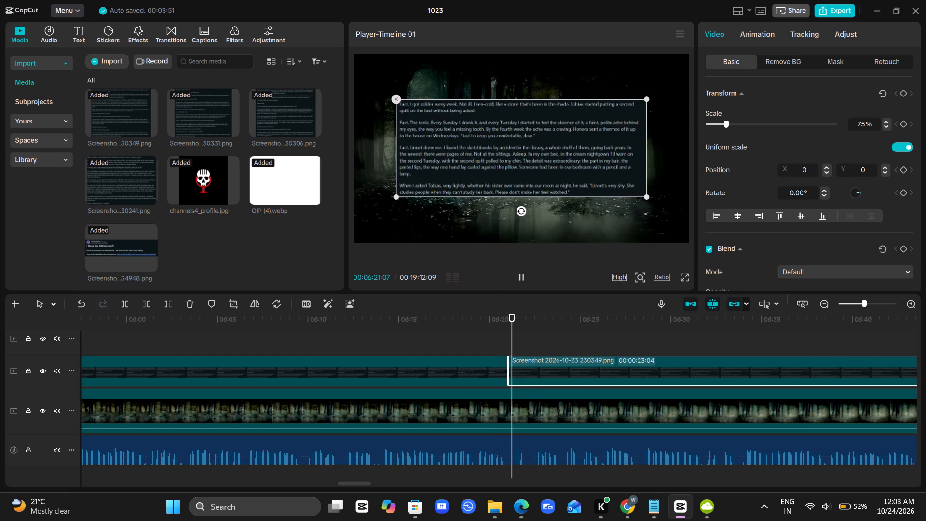
scroll(925, 377, left, 1)
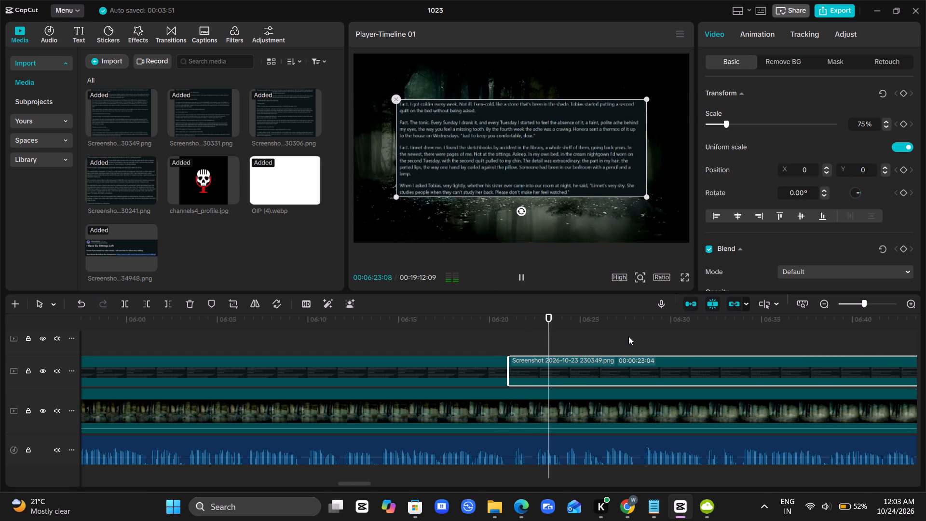
scroll(628, 336, left, 2)
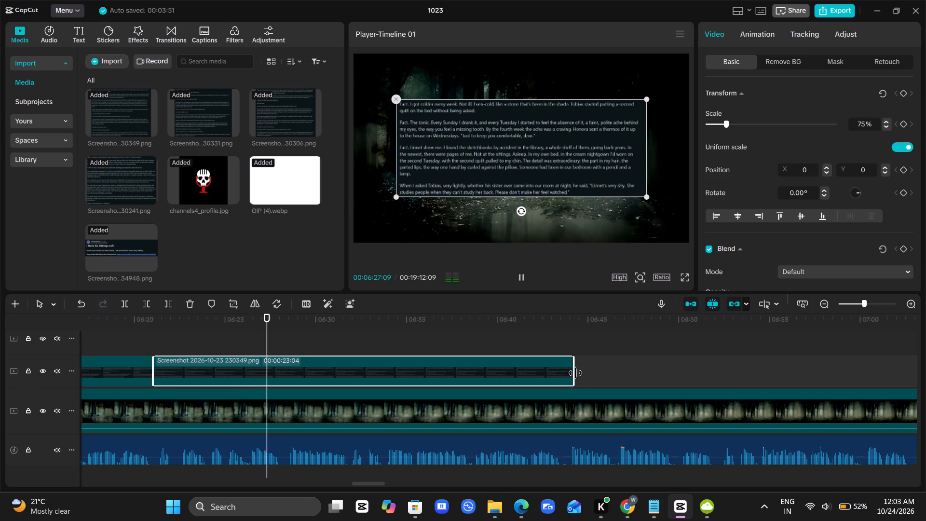
drag(575, 373, 892, 388)
Check the narration around 00:06:54 and extend the cropped screenshot clip to a duration of 00:01:03:02.
ctrl+scroll(715, 431, down, 3)
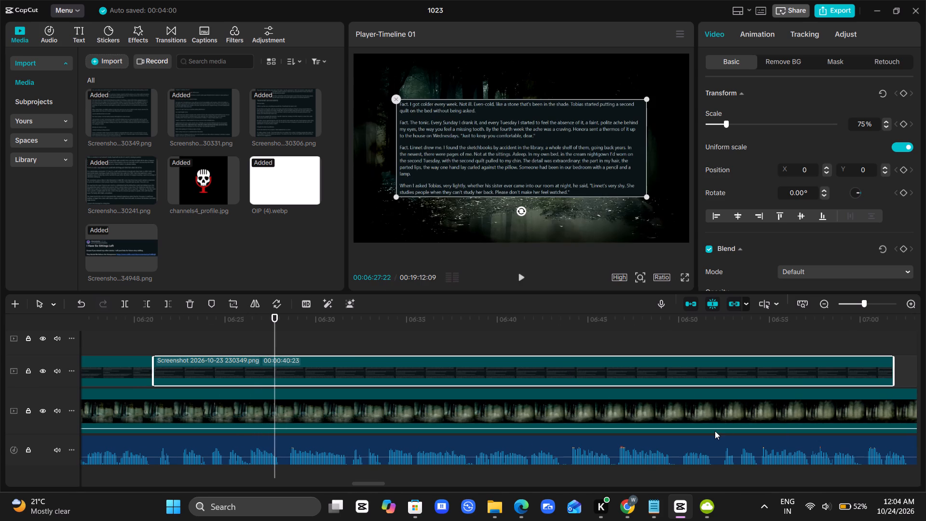
ctrl+scroll(715, 431, down, 8)
key(space)
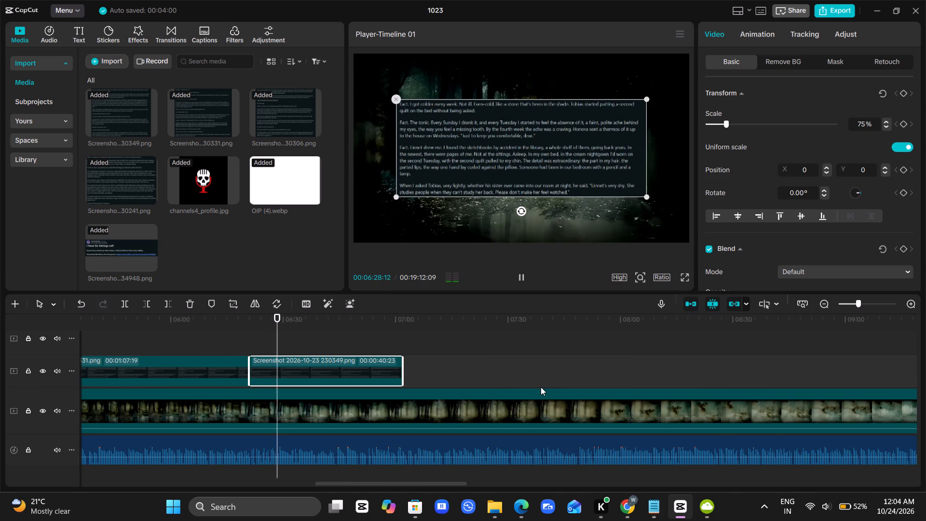
click(376, 335)
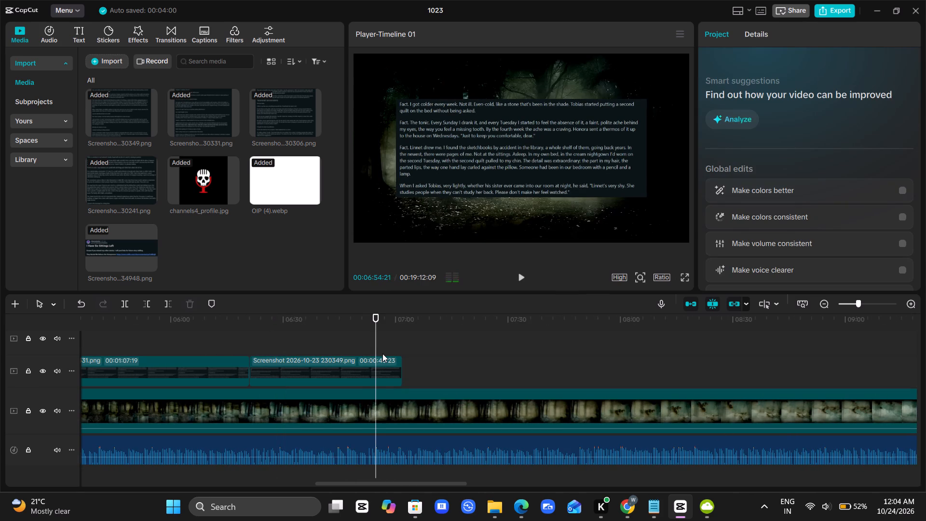
key(space)
ctrl+scroll(386, 370, up, 7)
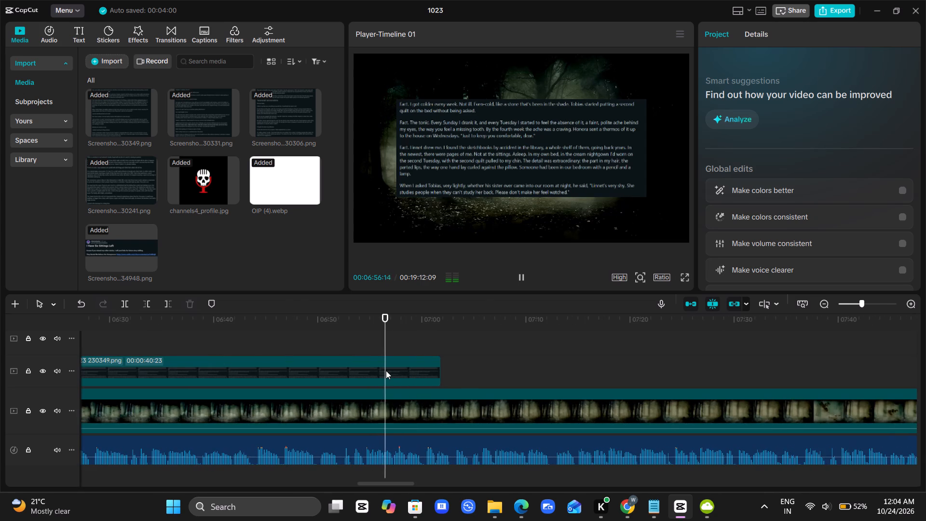
click(400, 370)
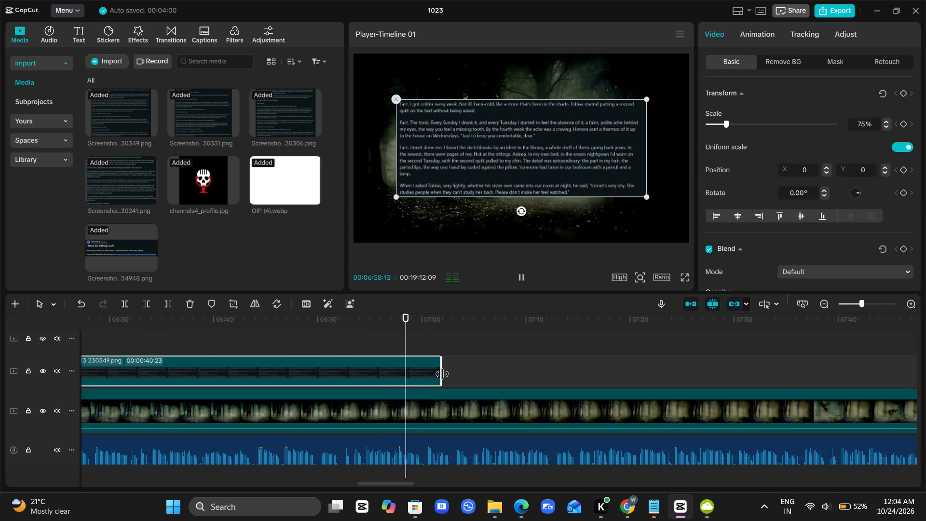
drag(442, 374, 671, 386)
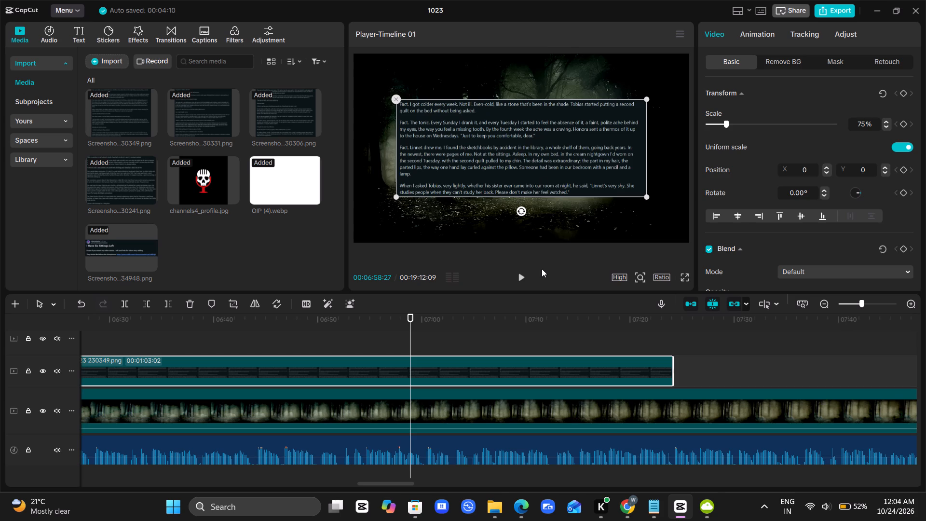
Check the narration up to about 00:07:22 and extend the same screenshot clip's end to about 00:07:57.
key(space)
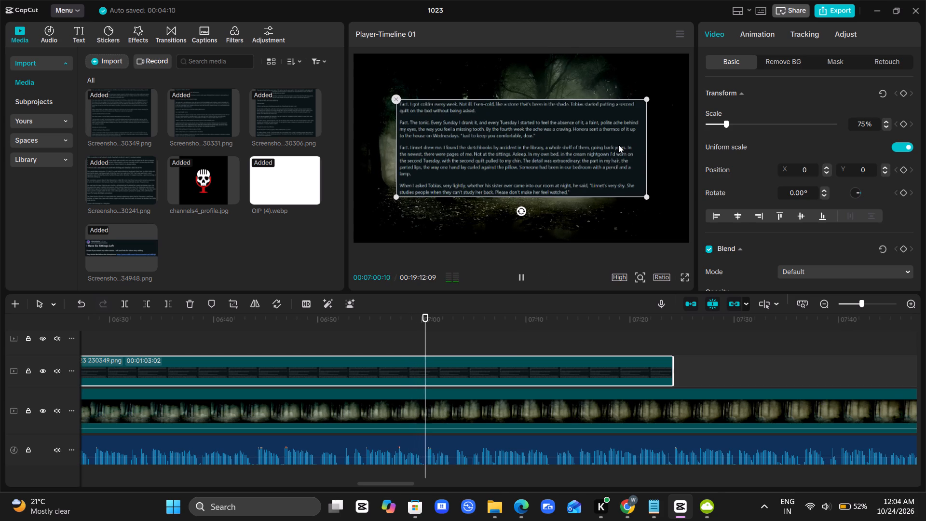
scroll(542, 317, left, 1)
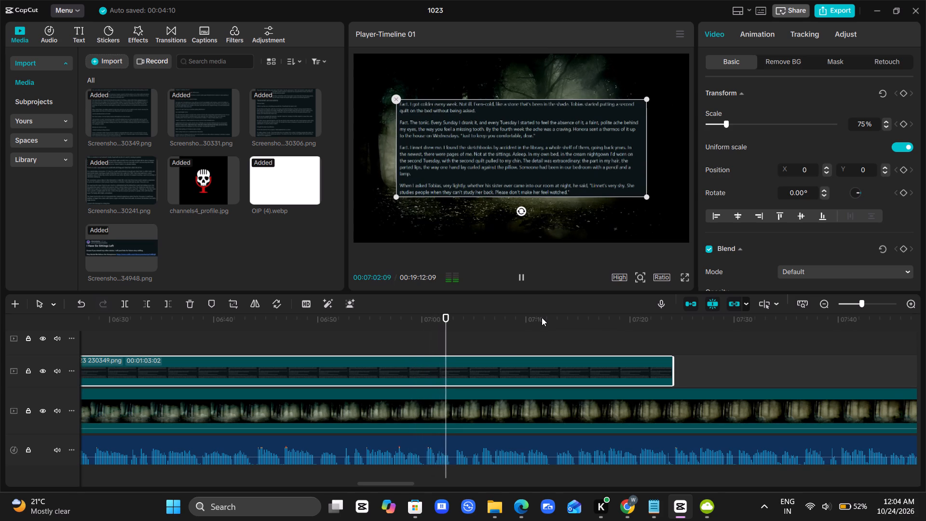
click(639, 342)
key(space)
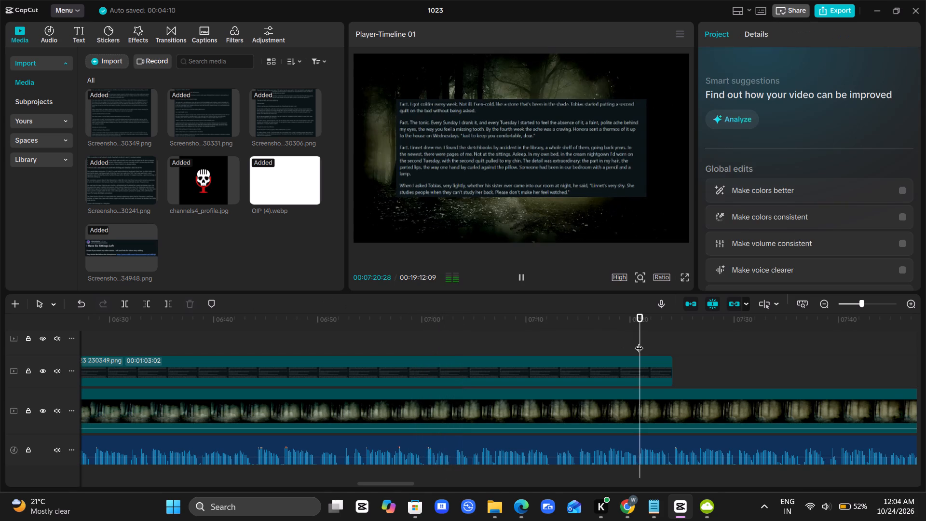
scroll(639, 342, left, 1)
key(space)
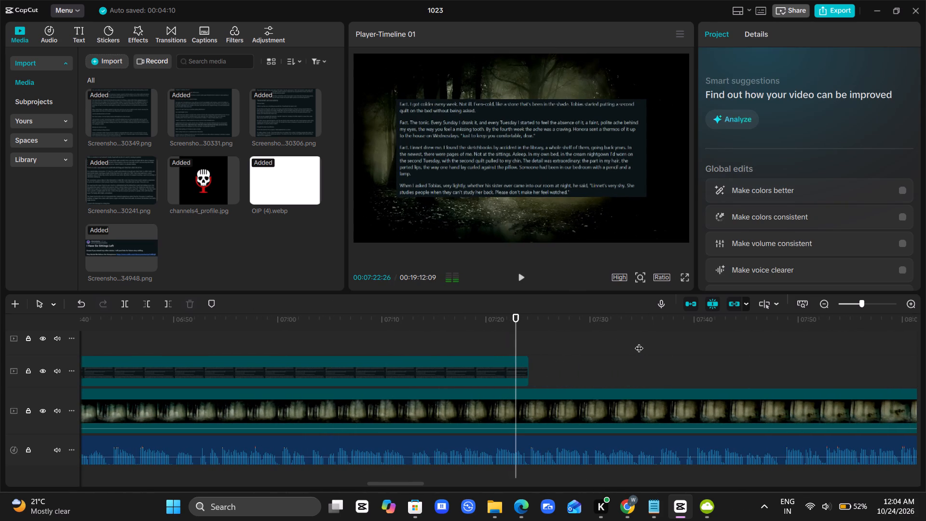
click(503, 368)
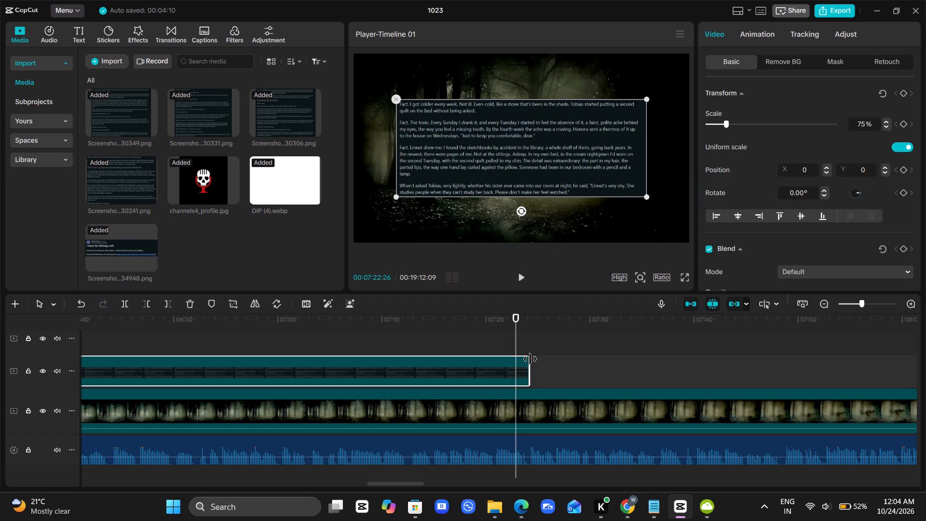
drag(530, 359, 872, 339)
Play on to where the narration finishes the displayed passage and trim the screenshot clip's end at 00:07:36:17.
key(space)
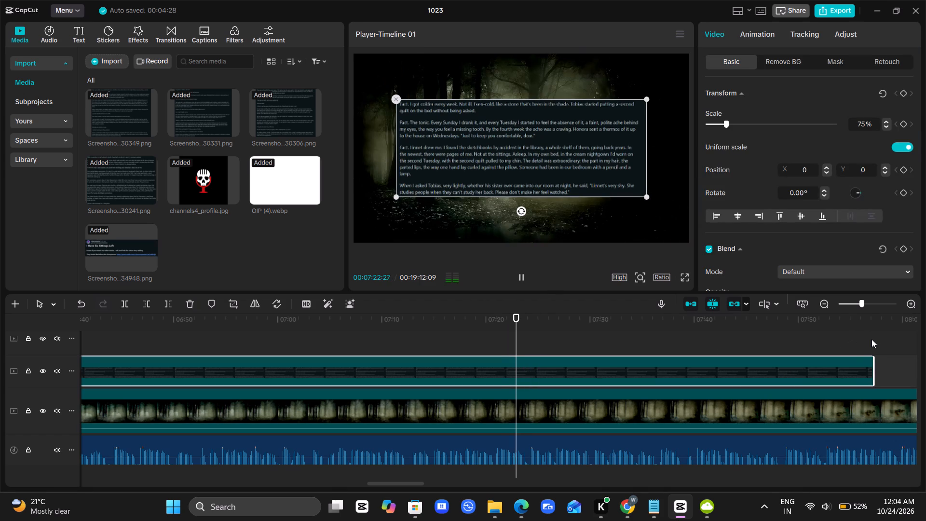
scroll(872, 339, left, 1)
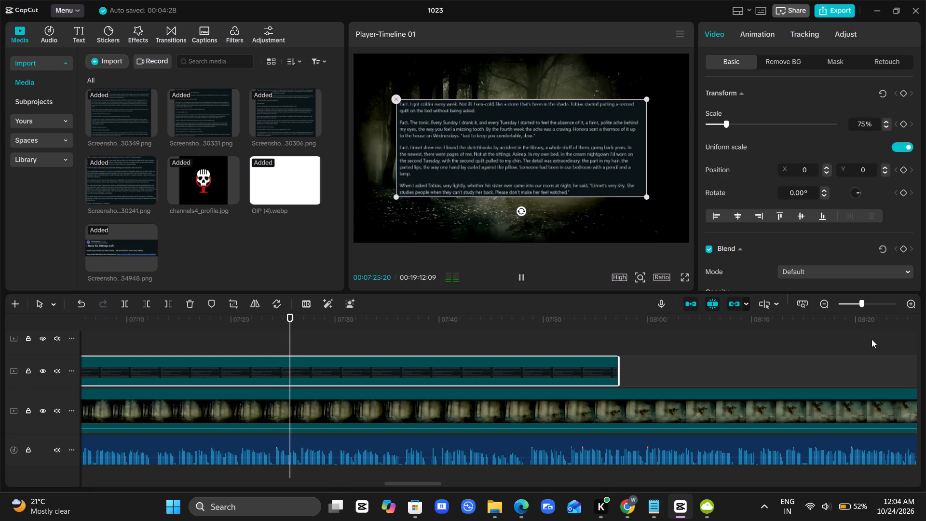
scroll(872, 339, left, 1)
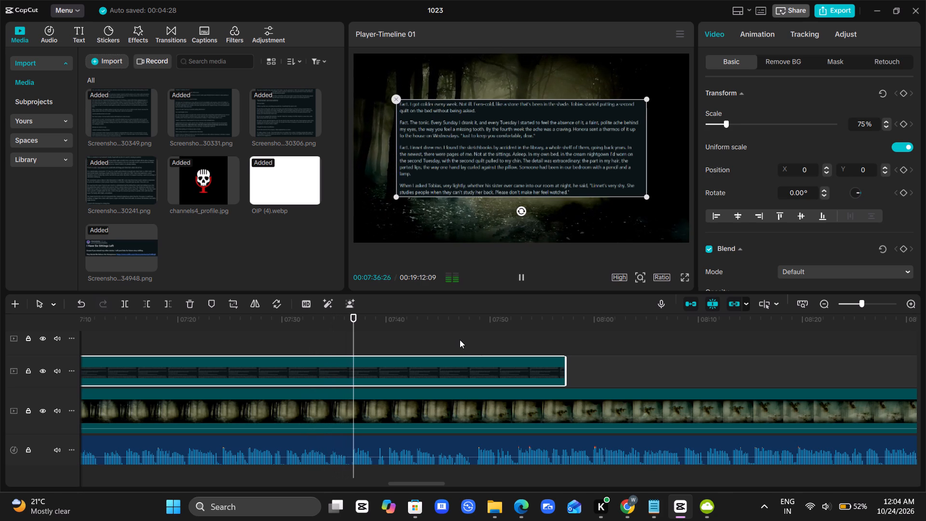
key(space)
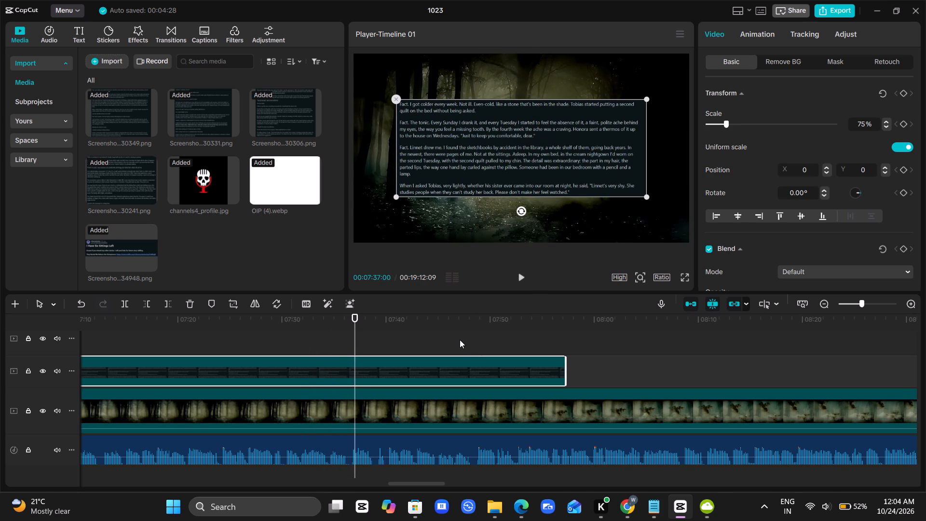
key(Left)
key(Left)
key(Left)
key(Left)
key(Left)
key(Left)
key(Left)
key(Left)
key(Left)
key(Left)
key(Left)
key(Left)
key(Left)
key(Left)
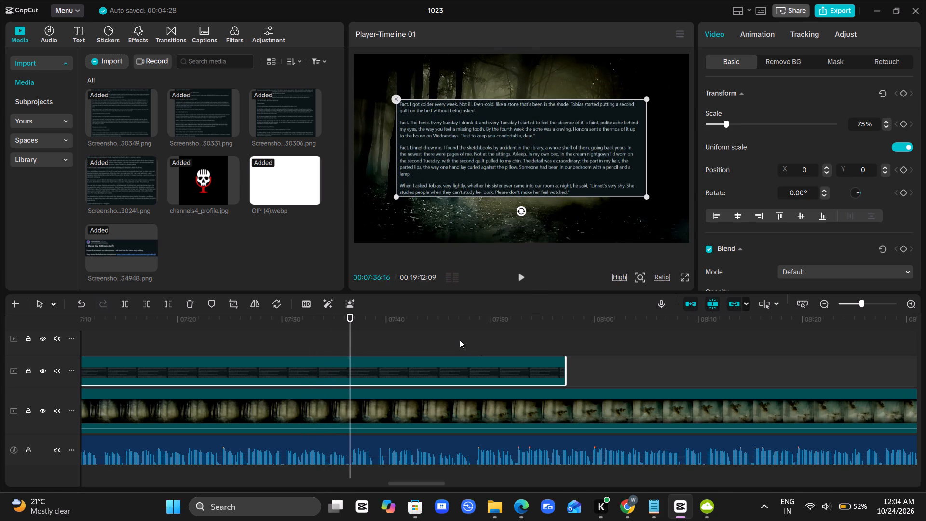
key(Right)
key(Right)
key(Left)
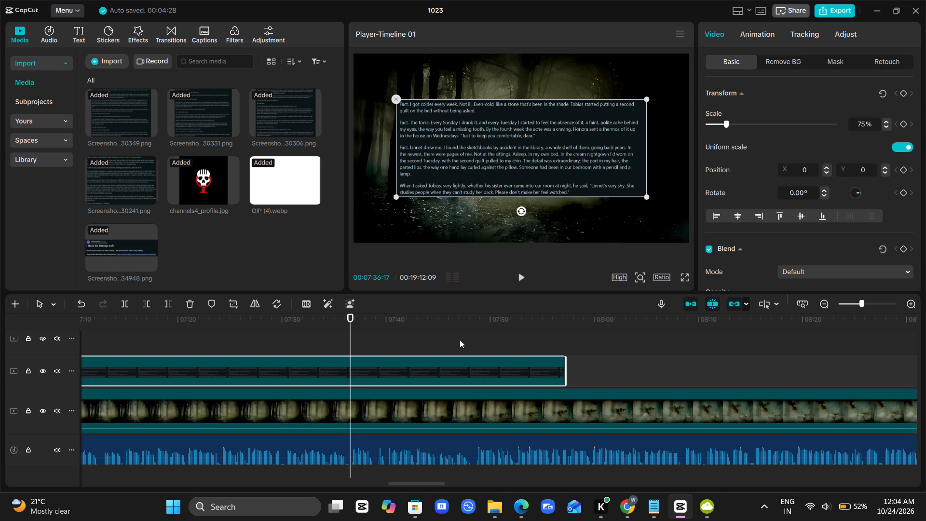
key(w)
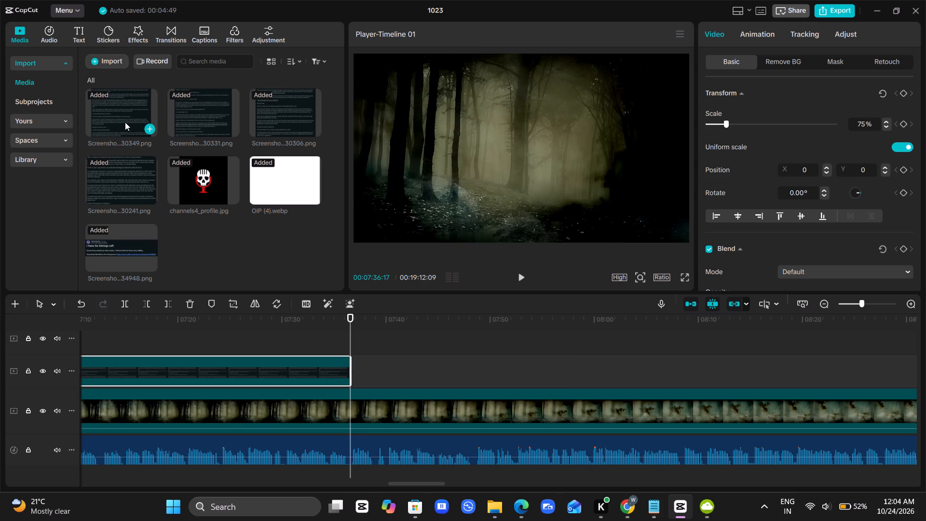
Place the screenshot ending in 30349.png again on the screenshot track, directly after the trimmed clip at 00:07:36:17.
scroll(125, 122, up, 1)
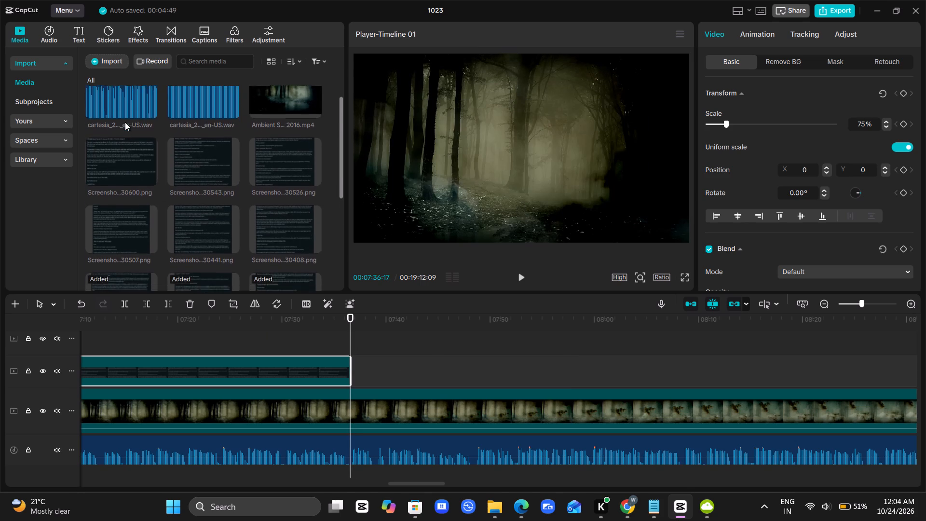
scroll(125, 122, up, 1)
drag(110, 218, 407, 271)
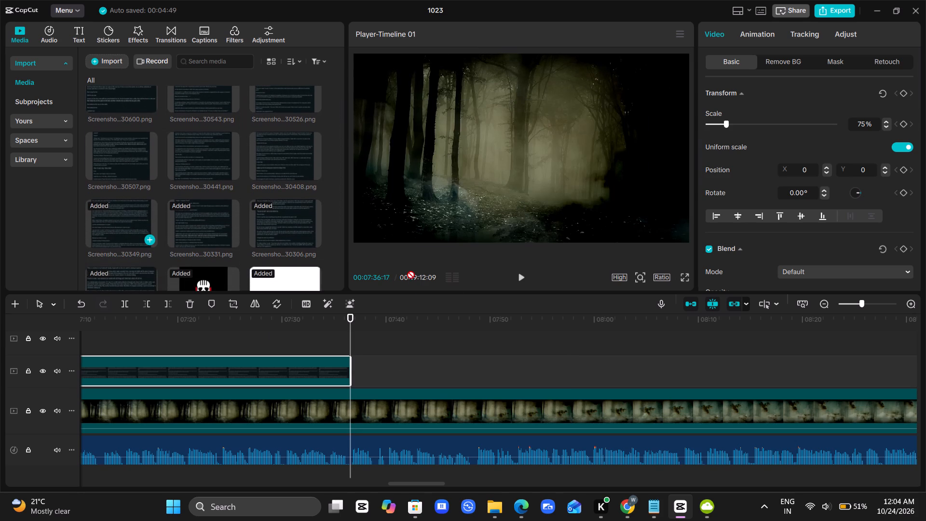
drag(407, 271, 351, 370)
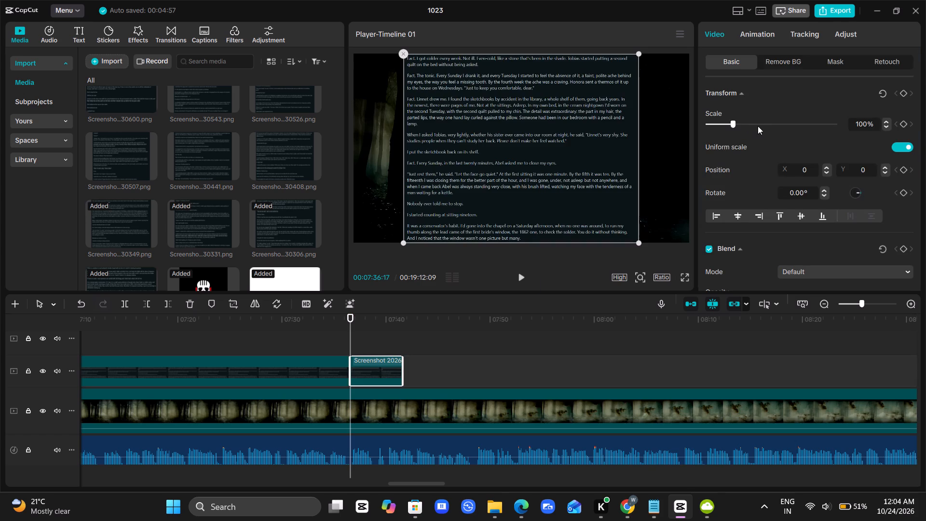
Set the new screenshot clip's scale to 75%.
click(728, 125)
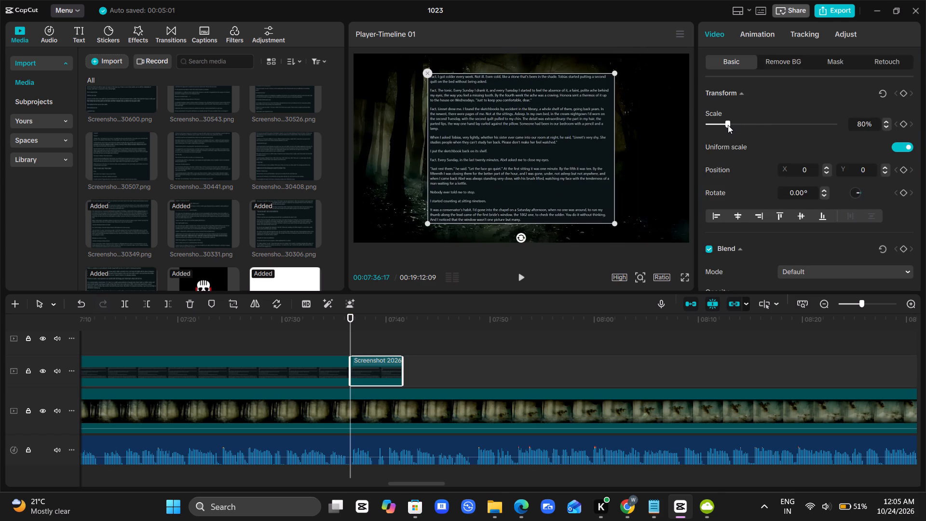
click(728, 125)
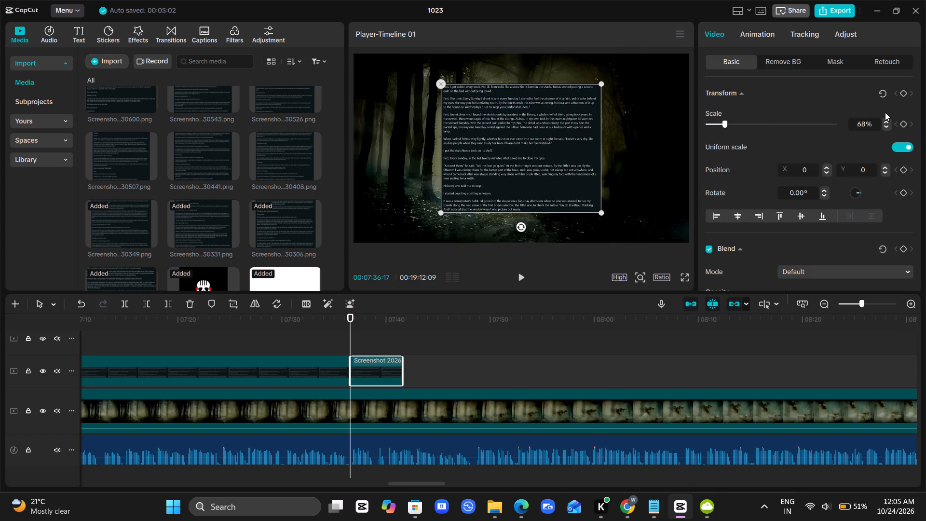
triple_click(886, 121)
triple_click(886, 121)
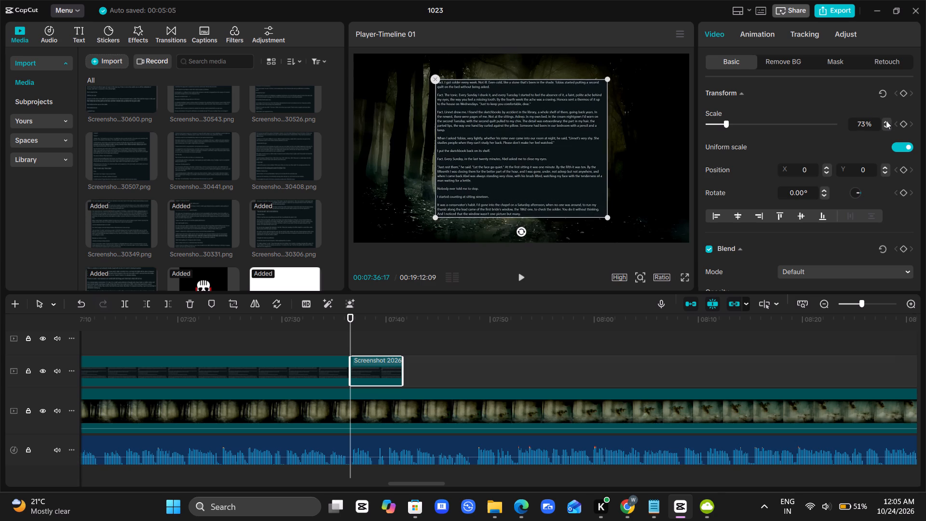
click(886, 121)
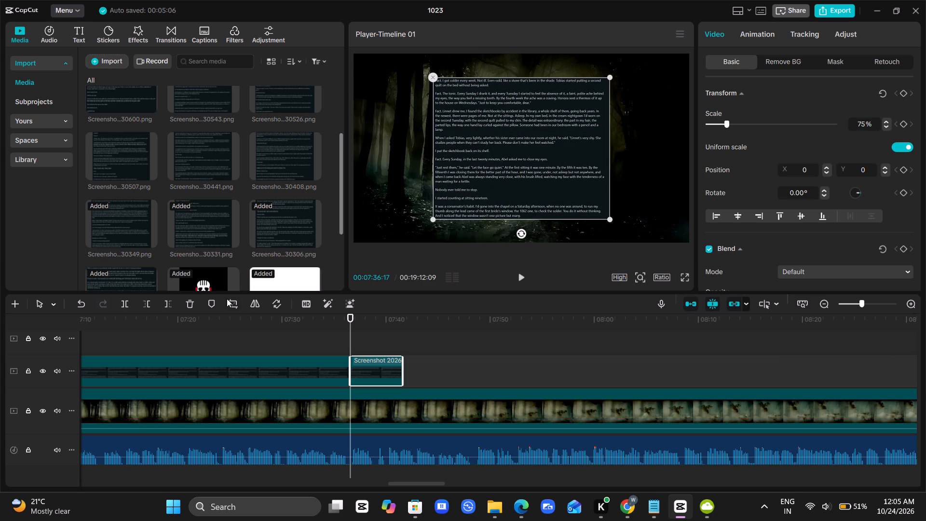
Crop the new screenshot clip to the lower passage, from "I put the sketchbook back on its shelf." through "the window wasn't one picture but many.".
click(231, 305)
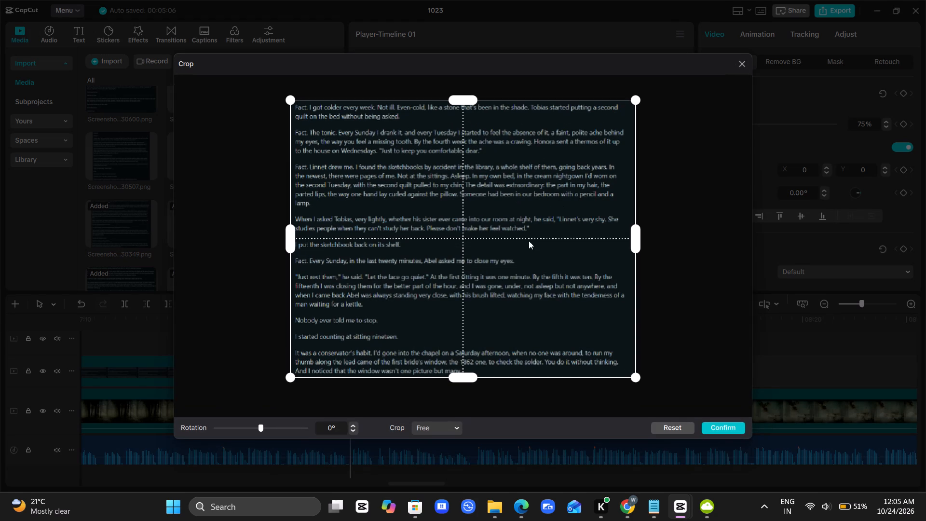
drag(465, 99, 468, 103)
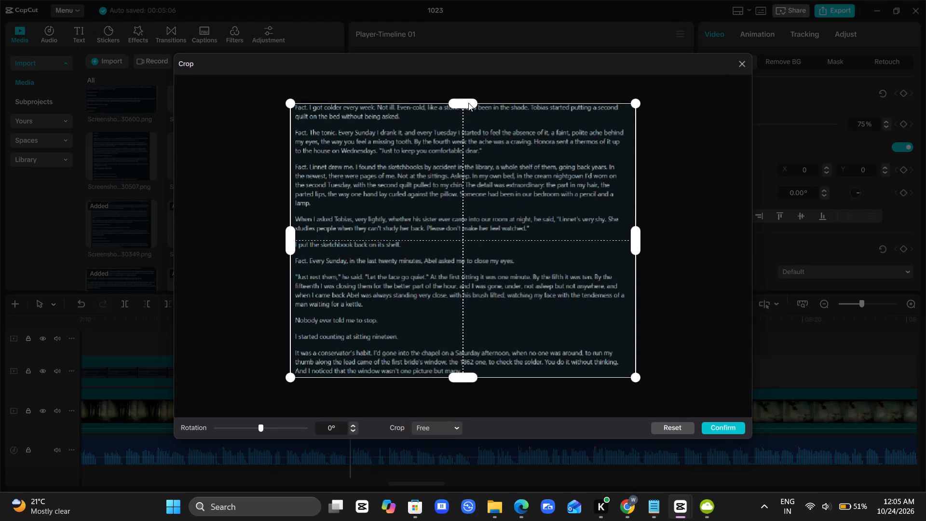
drag(468, 103, 488, 238)
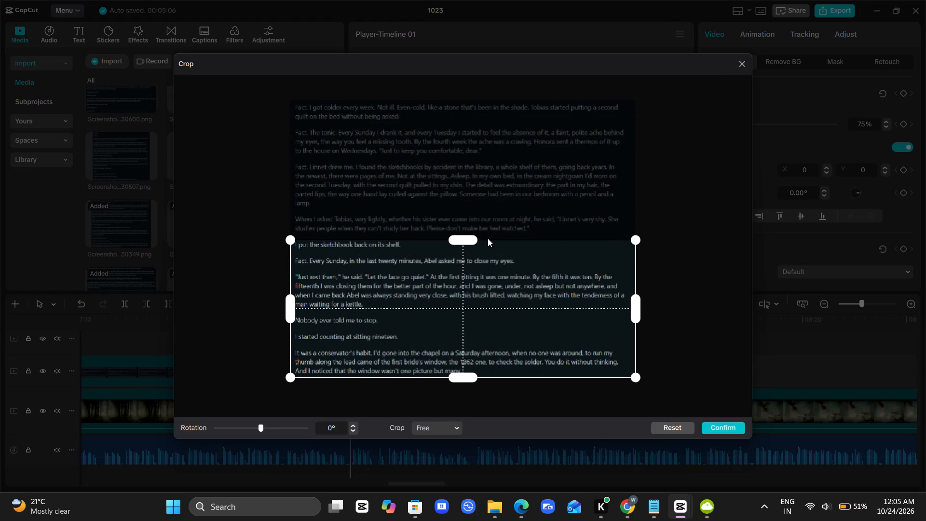
drag(488, 238, 490, 236)
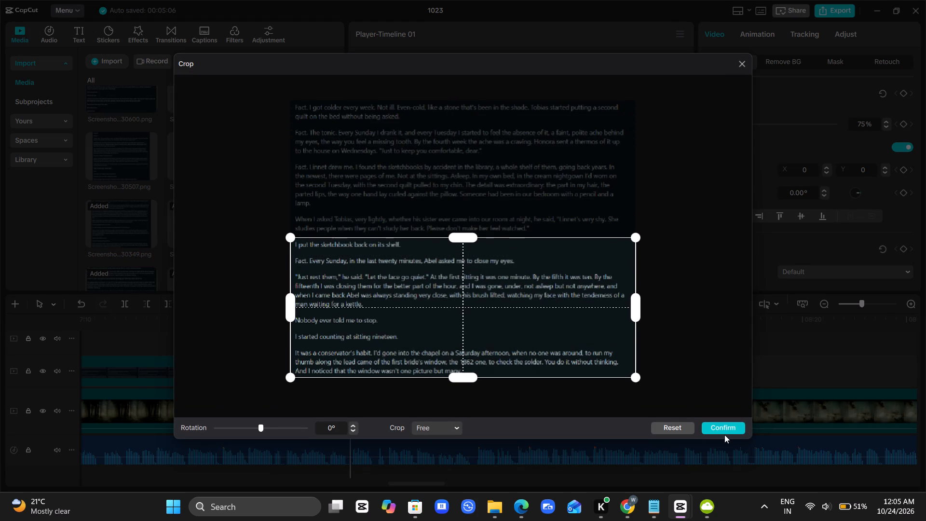
click(730, 428)
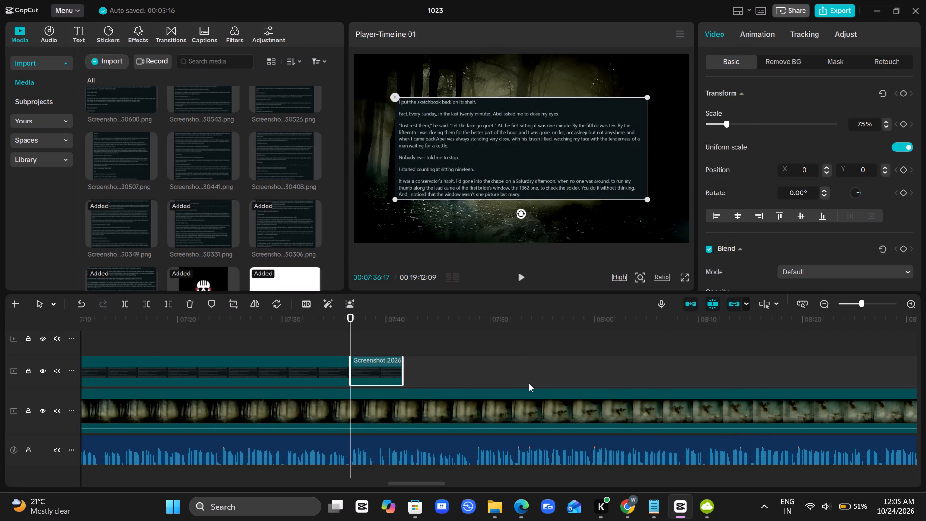
Extend the newly cropped screenshot clip to a duration of 00:01:03:05.
drag(403, 367, 925, 377)
Check the narration under the newest cropped screenshot clip and extend that clip to a duration of 00:01:36:02.
key(space)
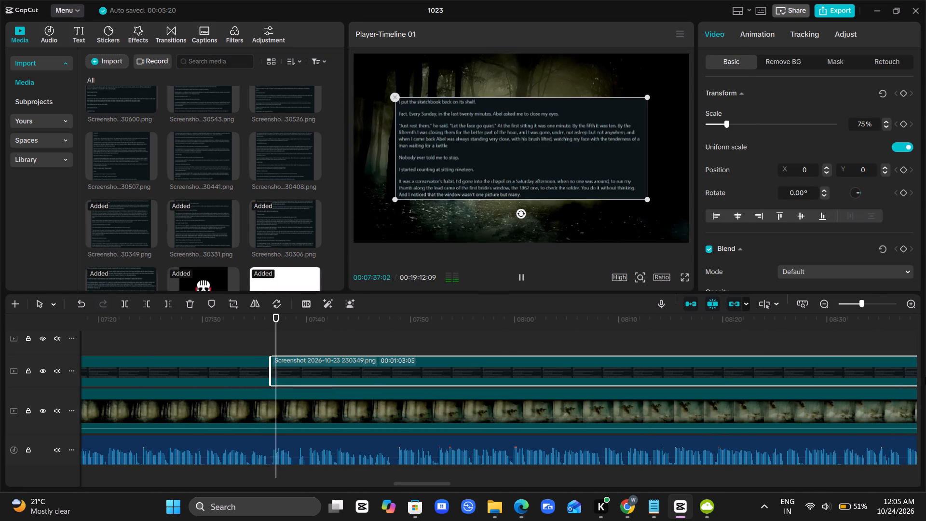
scroll(925, 377, left, 1)
scroll(734, 402, left, 1)
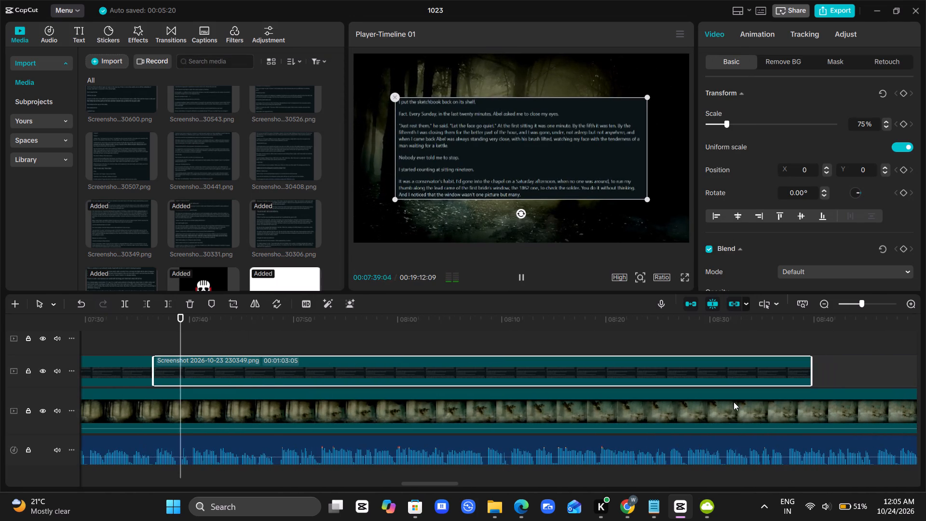
ctrl+scroll(734, 402, down, 2)
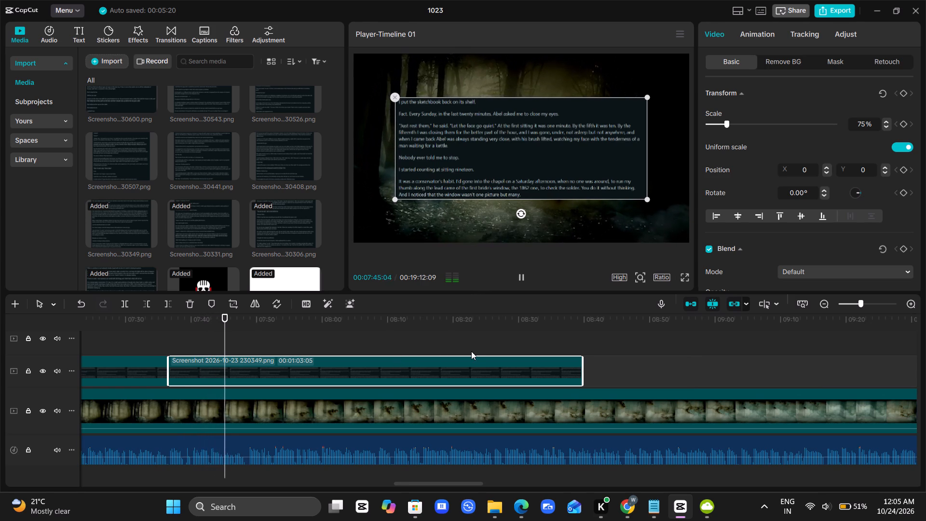
click(509, 344)
key(space)
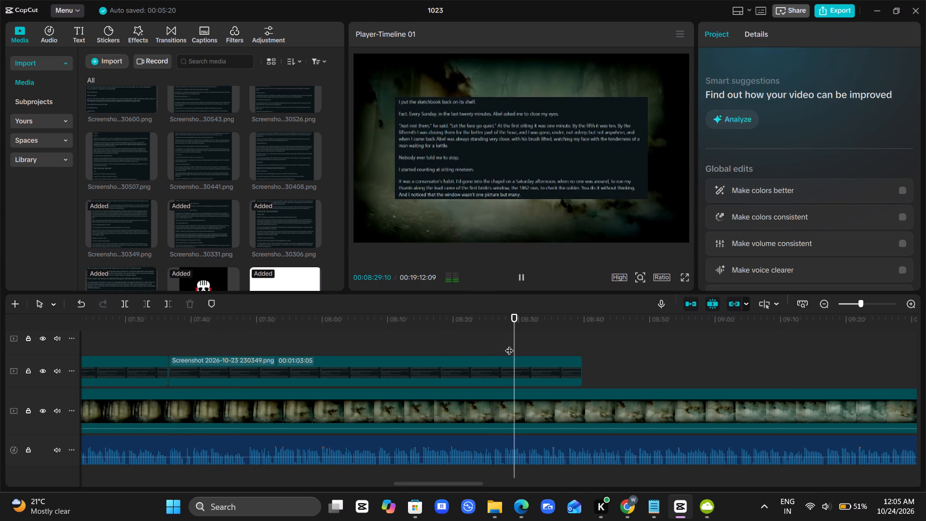
scroll(509, 344, left, 1)
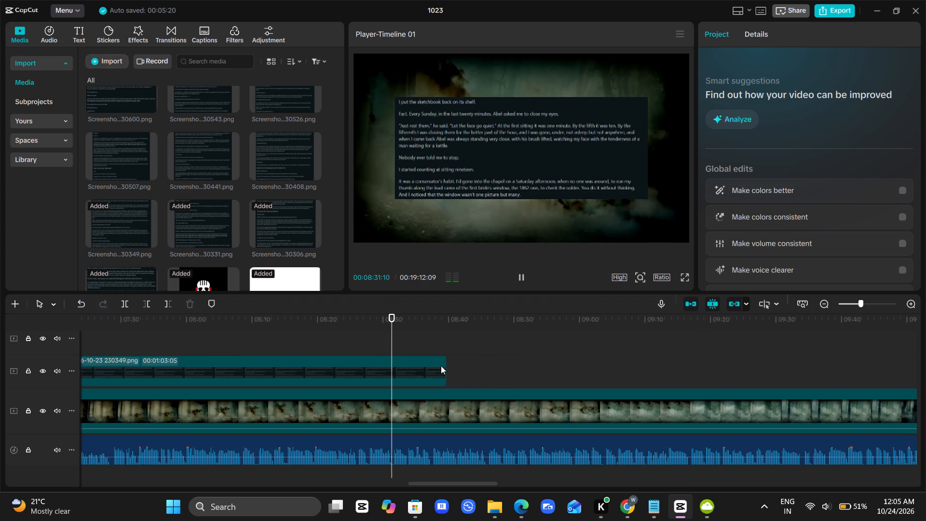
click(433, 366)
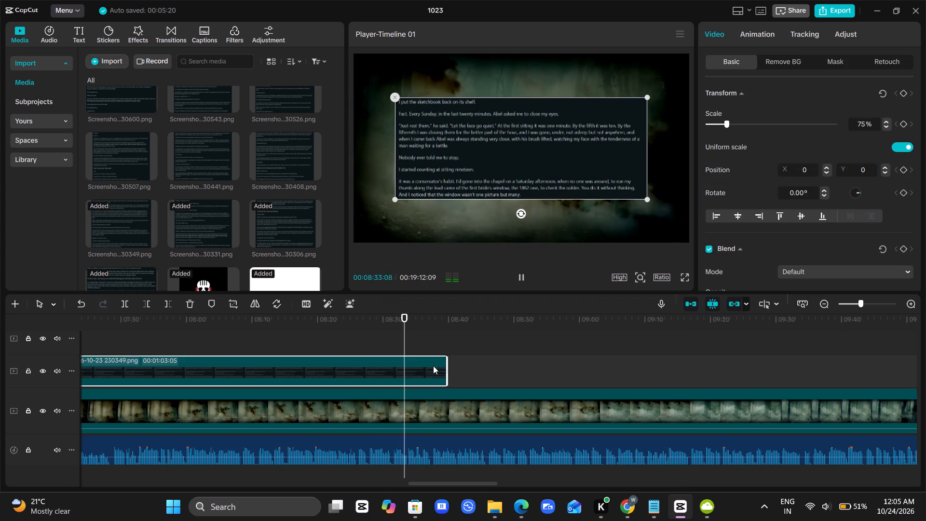
drag(446, 366, 662, 361)
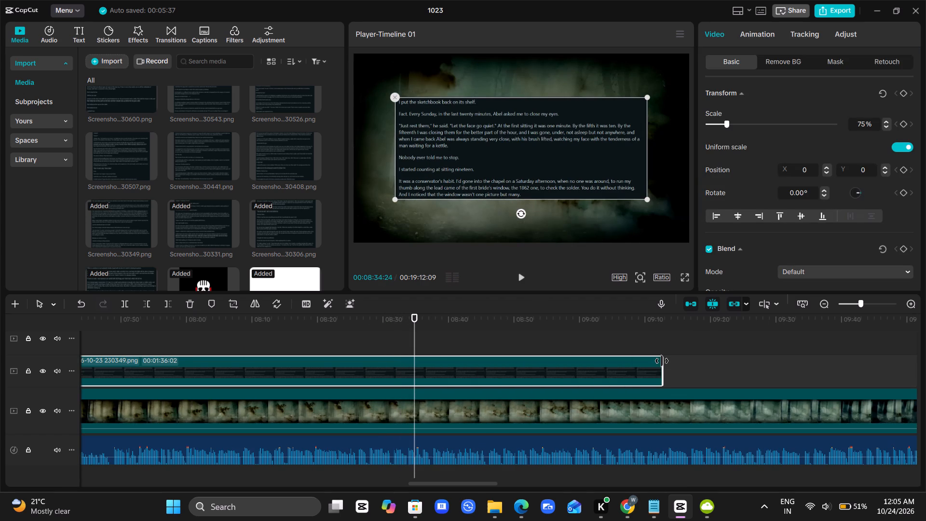
Listen to the narration onward from 00:08:34:24 to find where the displayed passage ends.
key(space)
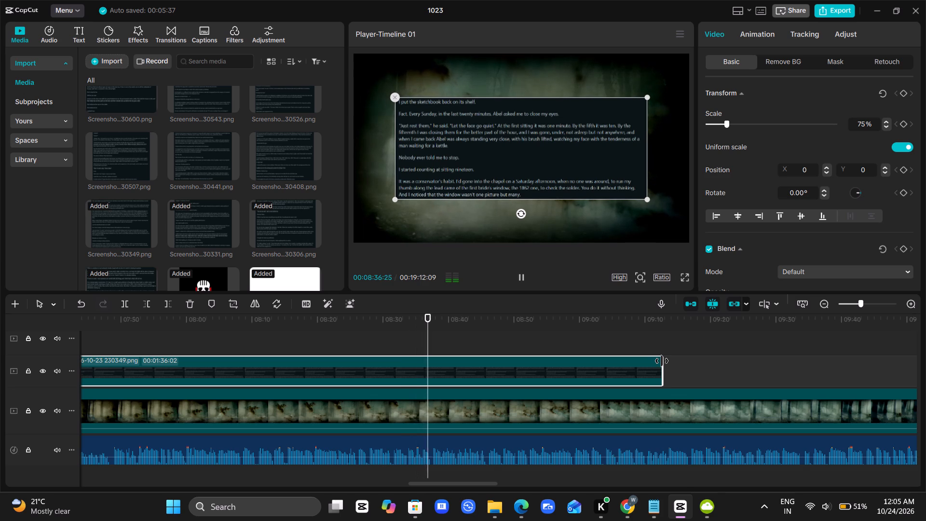
scroll(662, 361, left, 1)
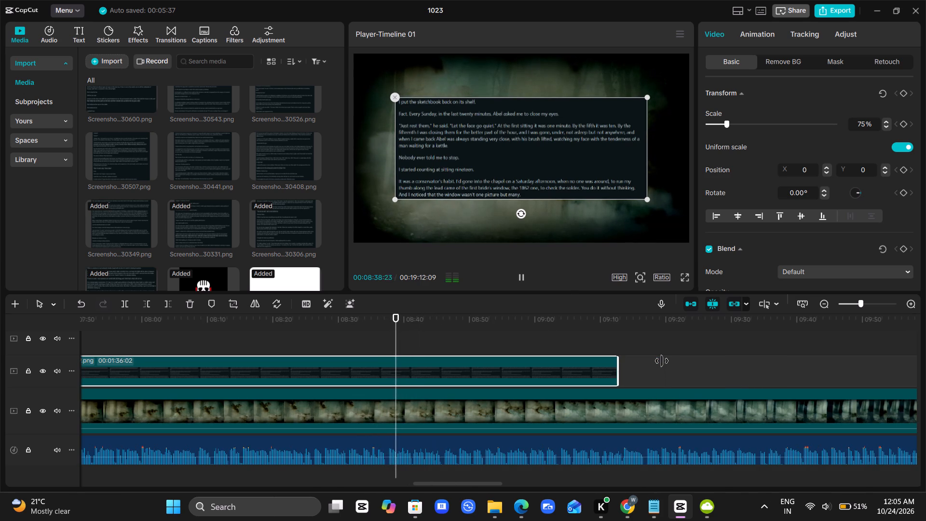
scroll(662, 361, left, 1)
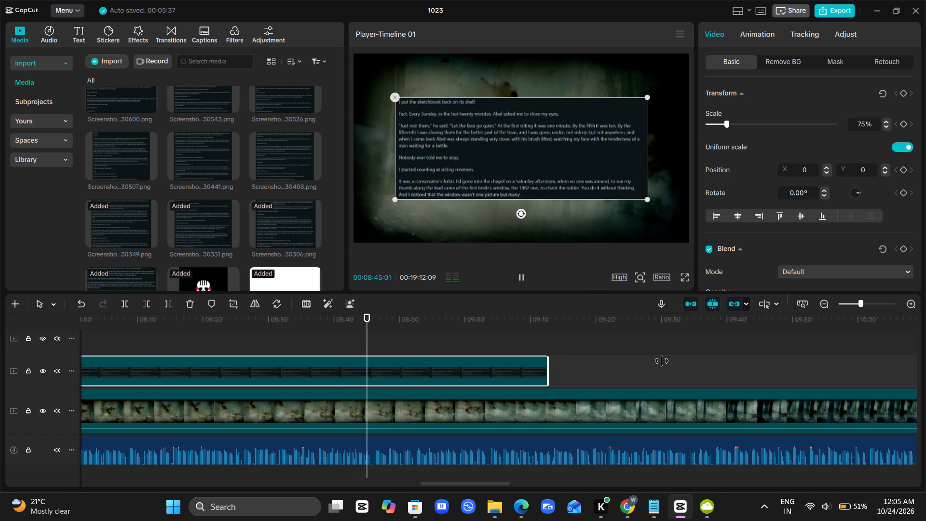
scroll(662, 361, left, 1)
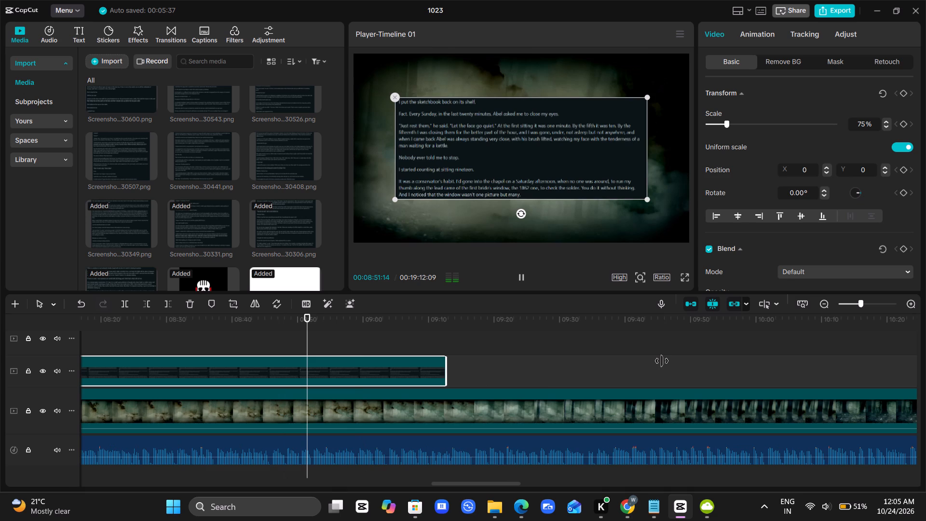
scroll(662, 361, right, 1)
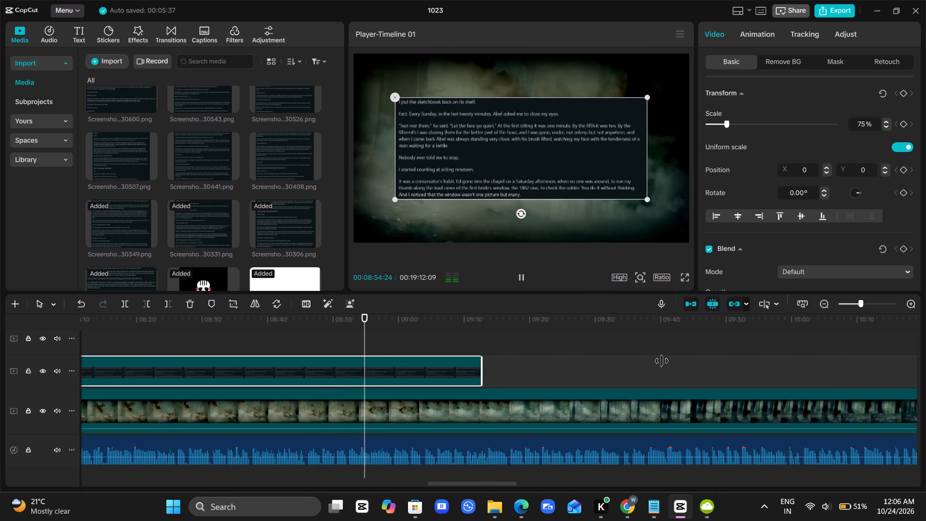
scroll(662, 361, right, 1)
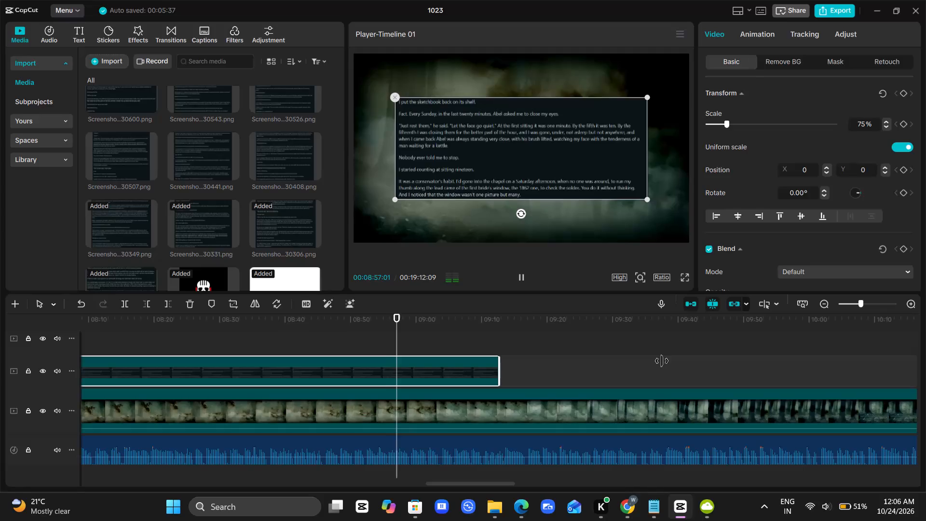
scroll(662, 361, right, 1)
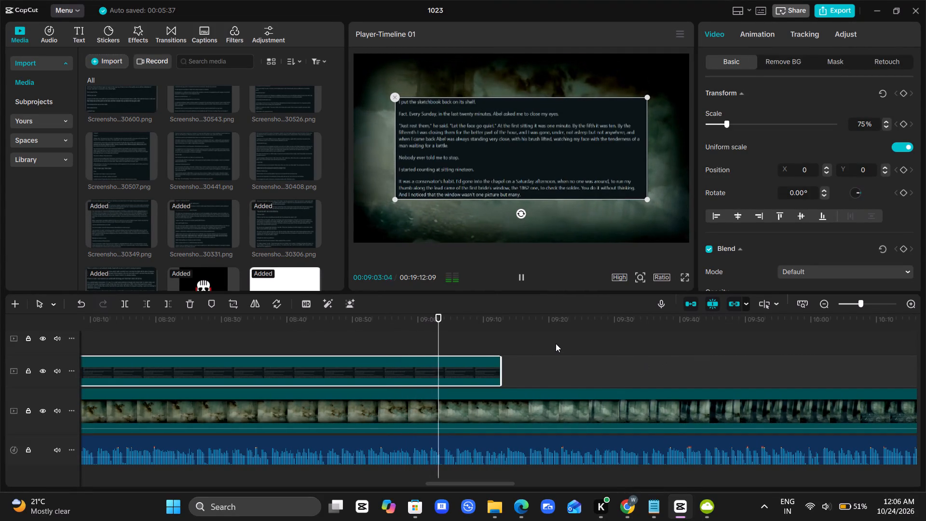
scroll(556, 343, right, 2)
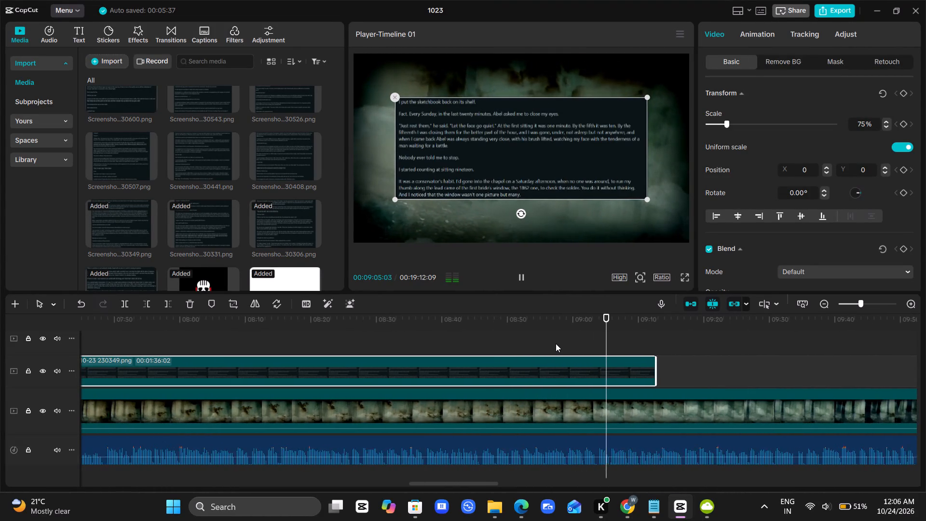
scroll(556, 343, right, 1)
Replay the narration from around 00:08:31 to 00:08:43, comparing it with the passage shown in the screenshot clip.
click(406, 336)
drag(406, 336, 267, 349)
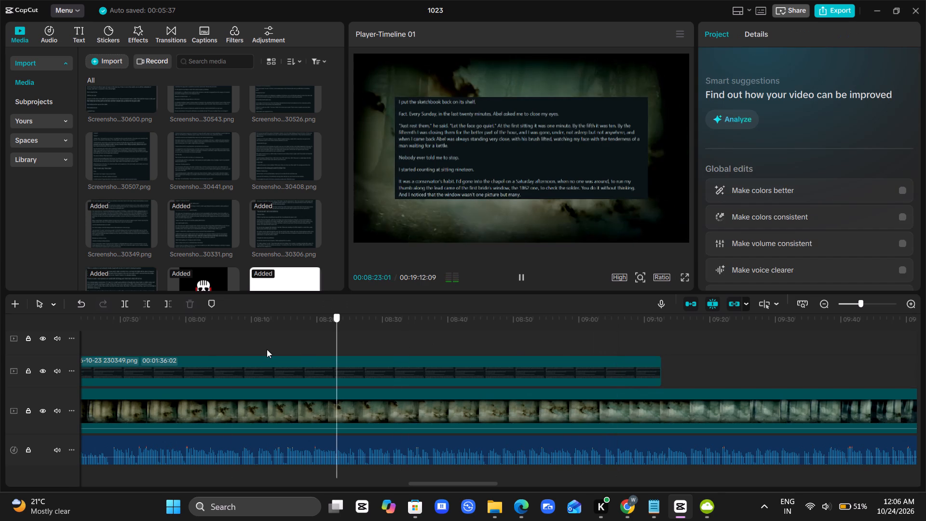
drag(267, 349, 296, 369)
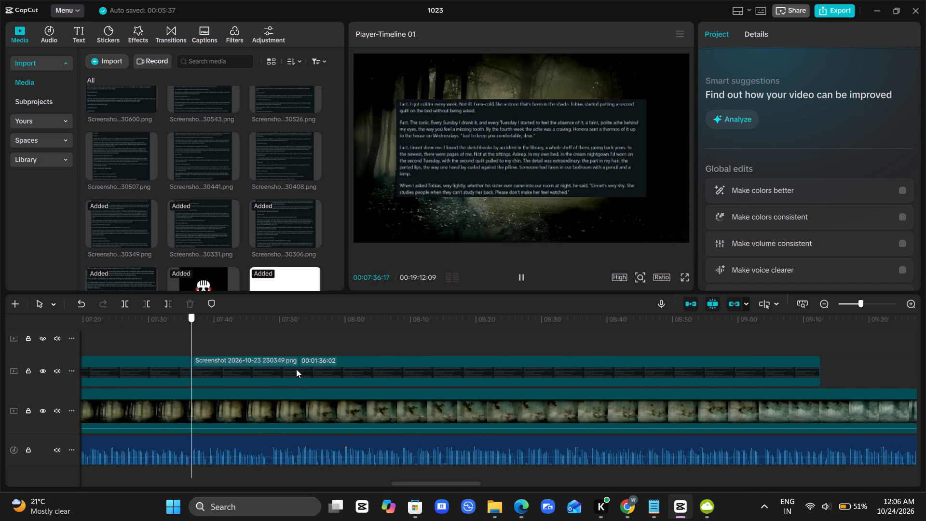
drag(296, 369, 611, 343)
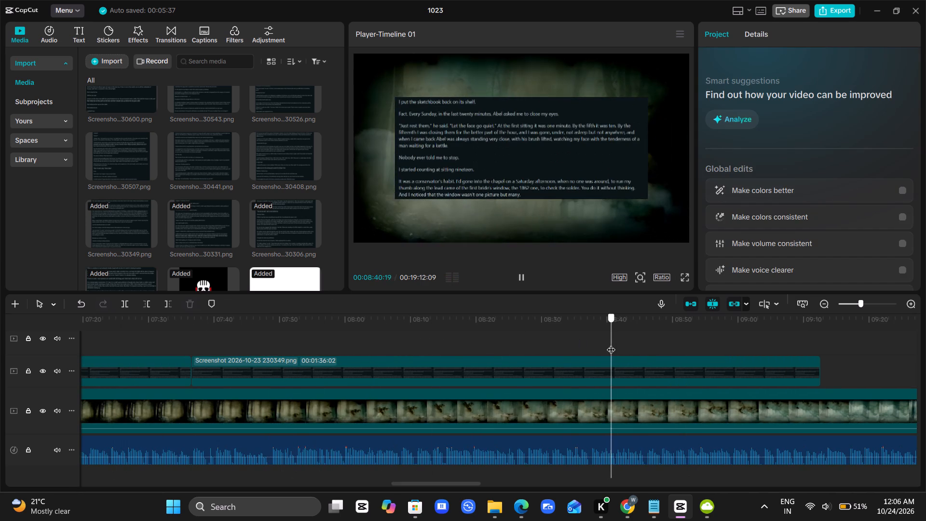
drag(611, 343, 591, 350)
key(space)
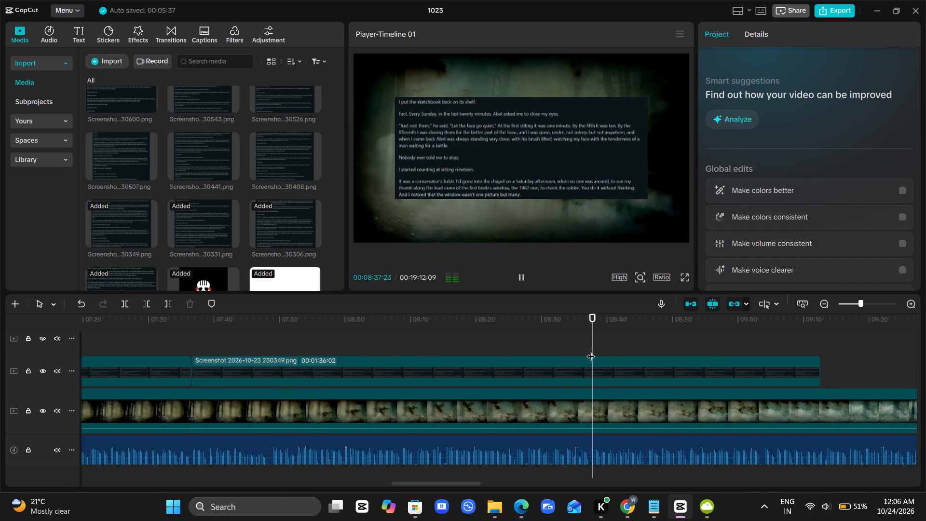
key(space)
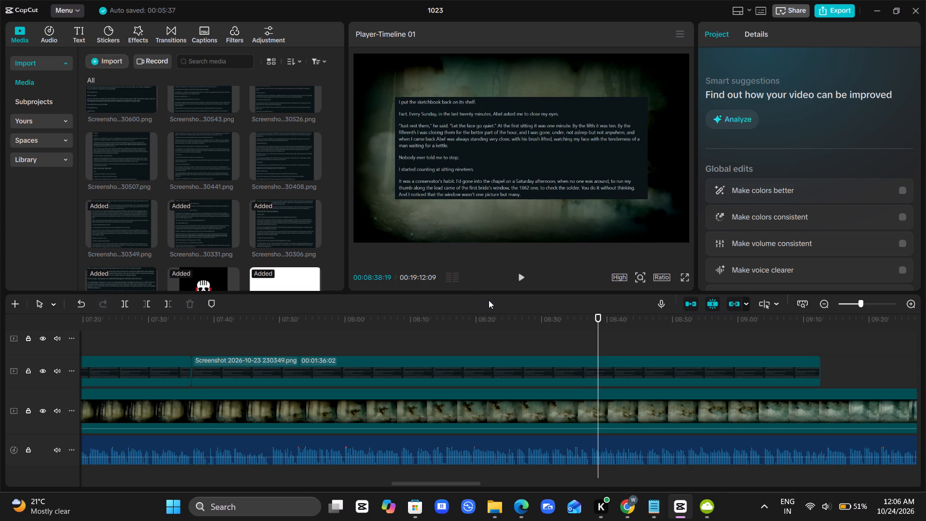
click(552, 334)
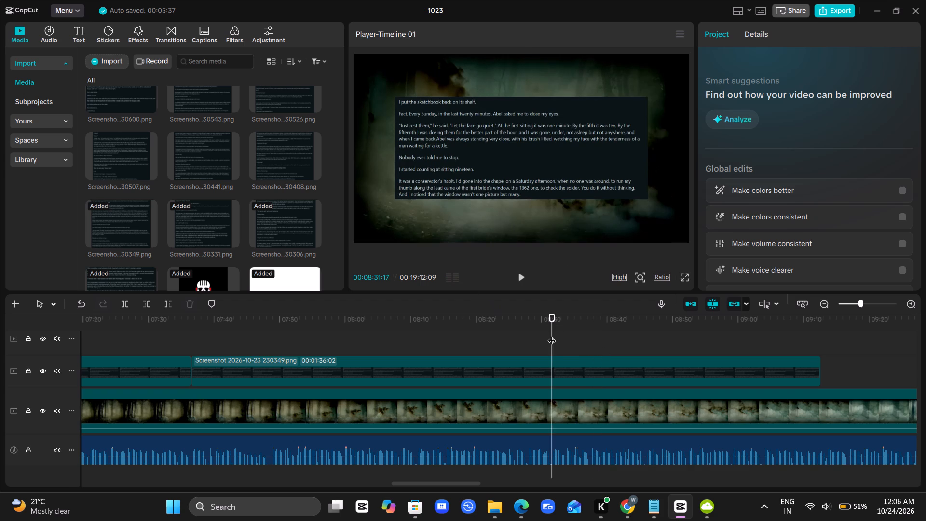
key(space)
key(space)
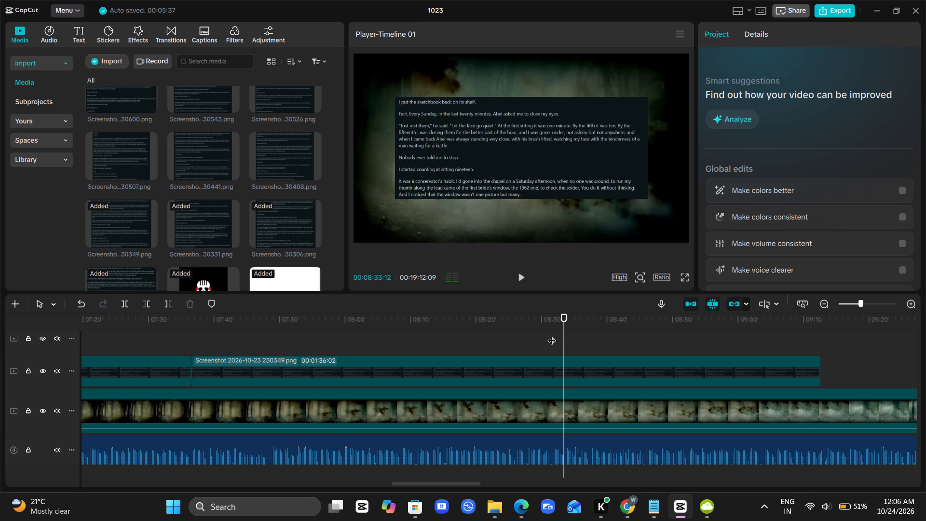
key(space)
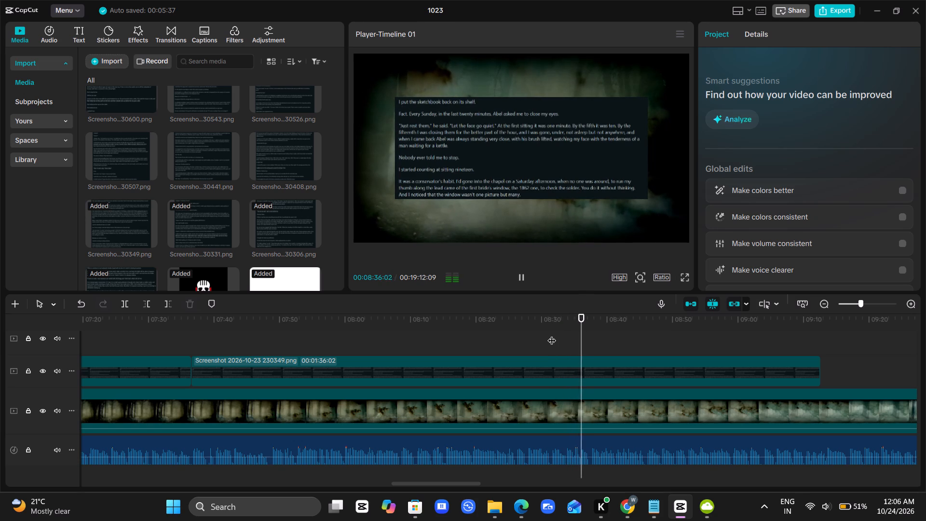
key(space)
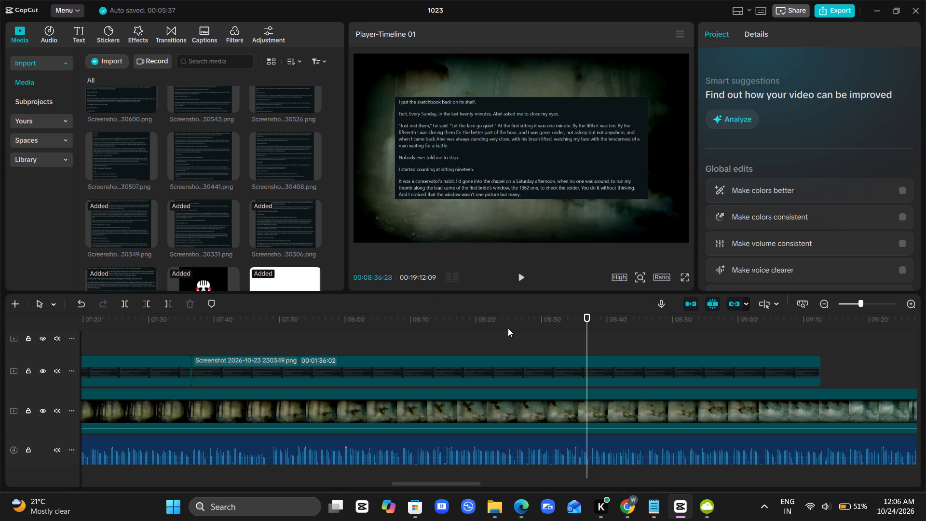
key(space)
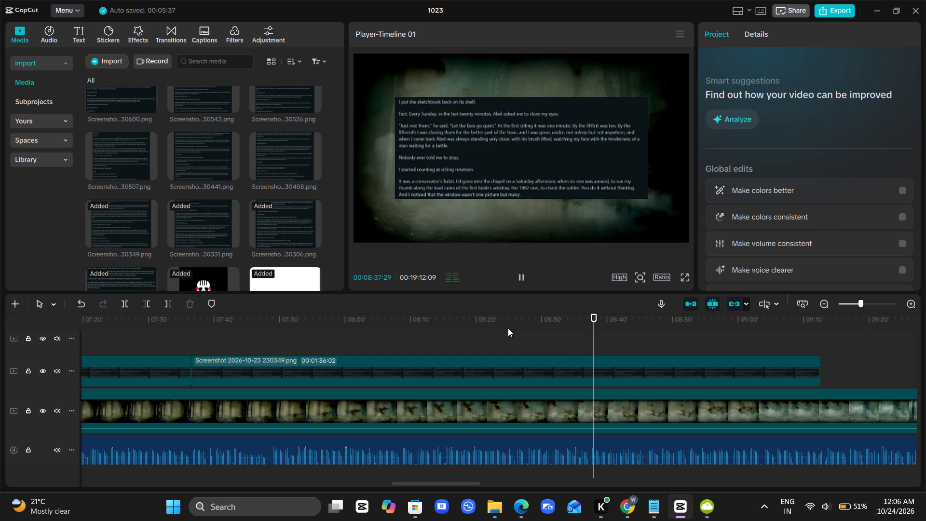
scroll(508, 328, left, 1)
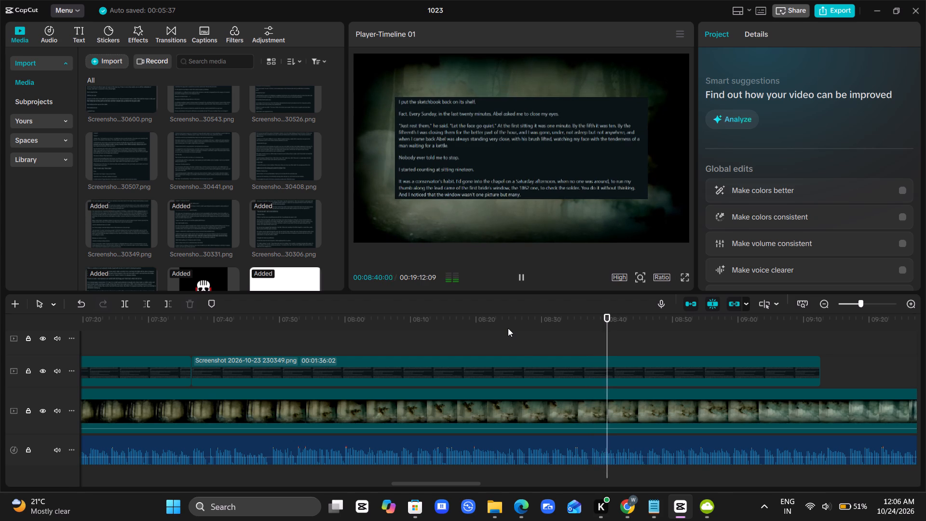
scroll(522, 359, left, 1)
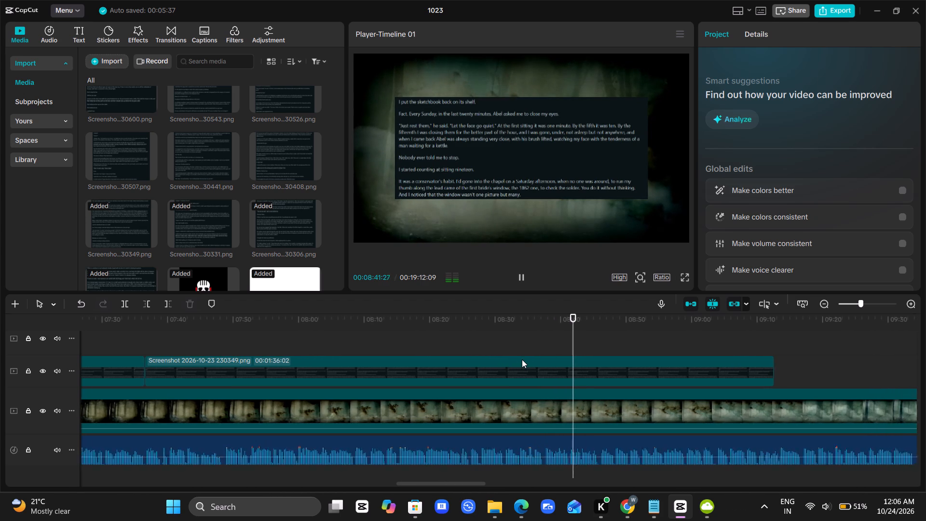
scroll(522, 359, left, 1)
scroll(522, 359, right, 1)
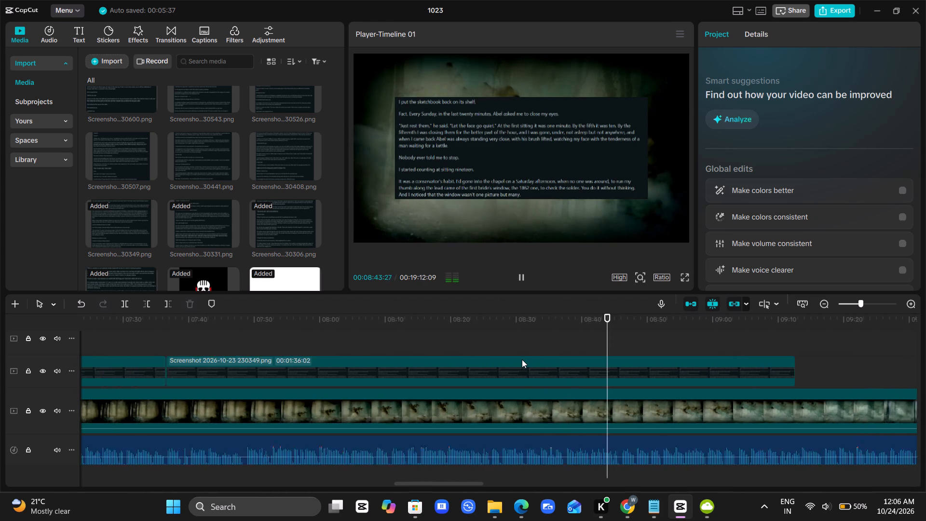
scroll(522, 359, right, 1)
Replay the narration under the Screenshot 2026-10-23 230349.png clip, from just before its start to 00:08:31:10, to find where its passage ends.
click(456, 344)
drag(456, 344, 380, 347)
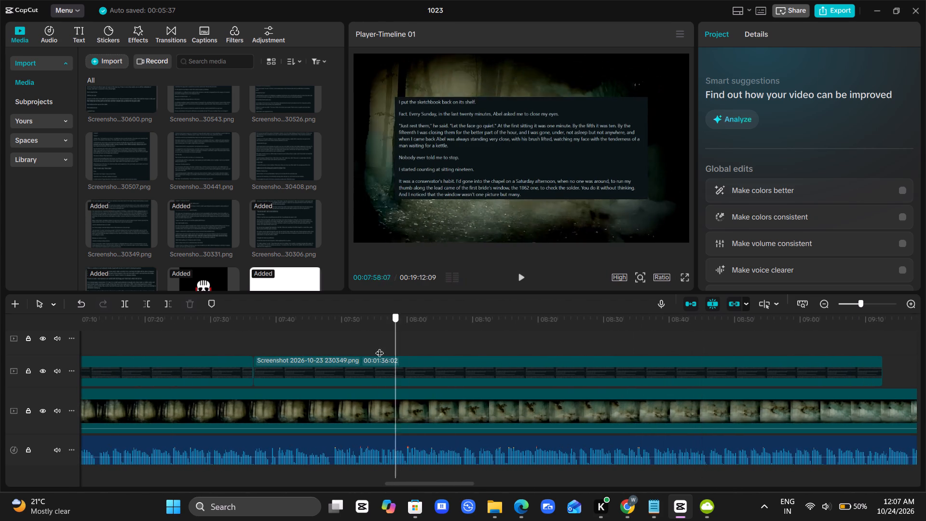
drag(380, 347, 335, 349)
click(335, 349)
key(space)
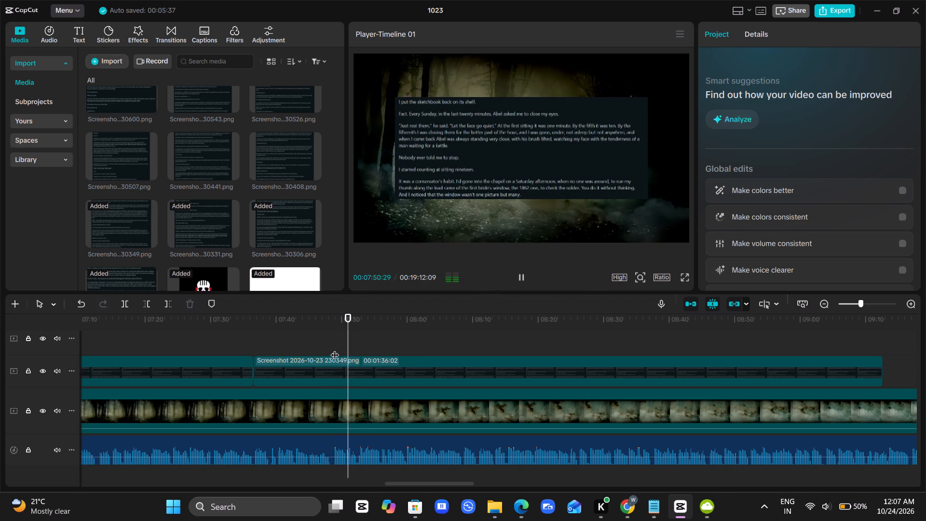
key(space)
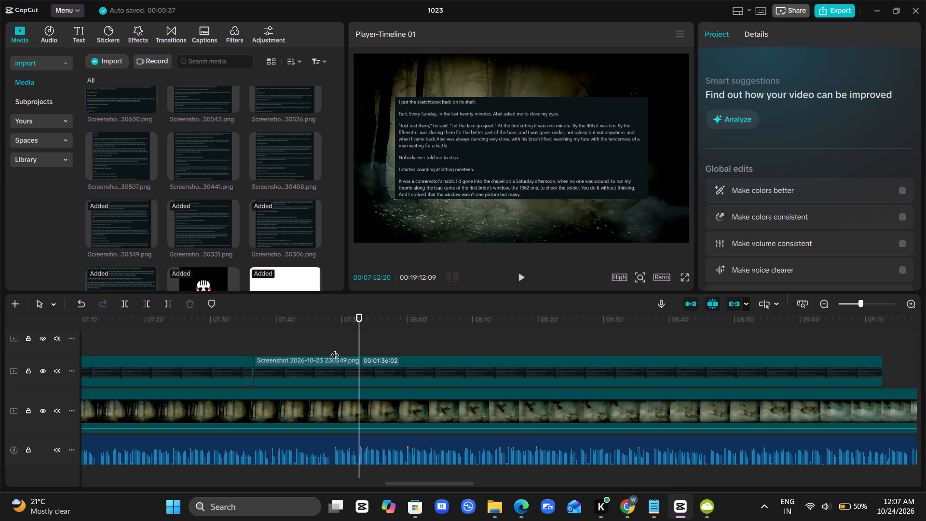
click(277, 343)
drag(277, 343, 246, 343)
key(space)
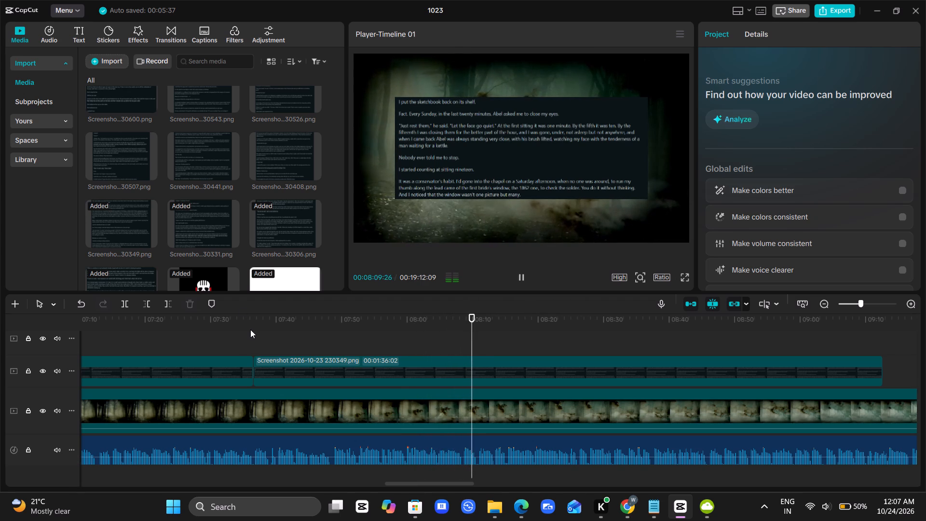
scroll(480, 389, left, 1)
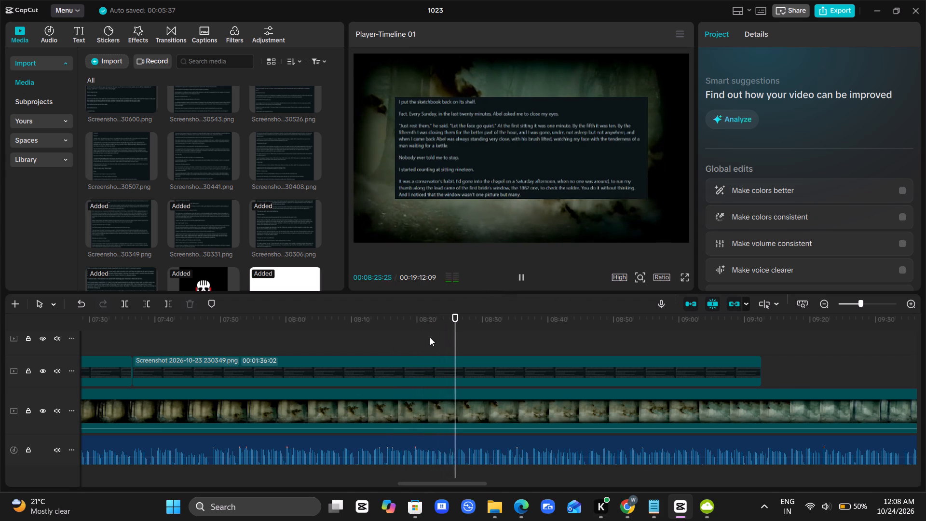
scroll(449, 345, left, 1)
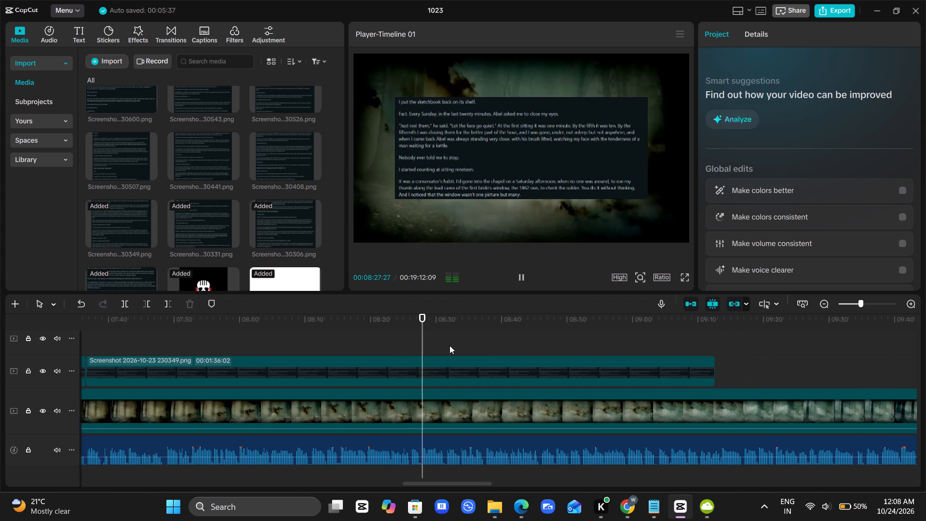
scroll(449, 345, left, 1)
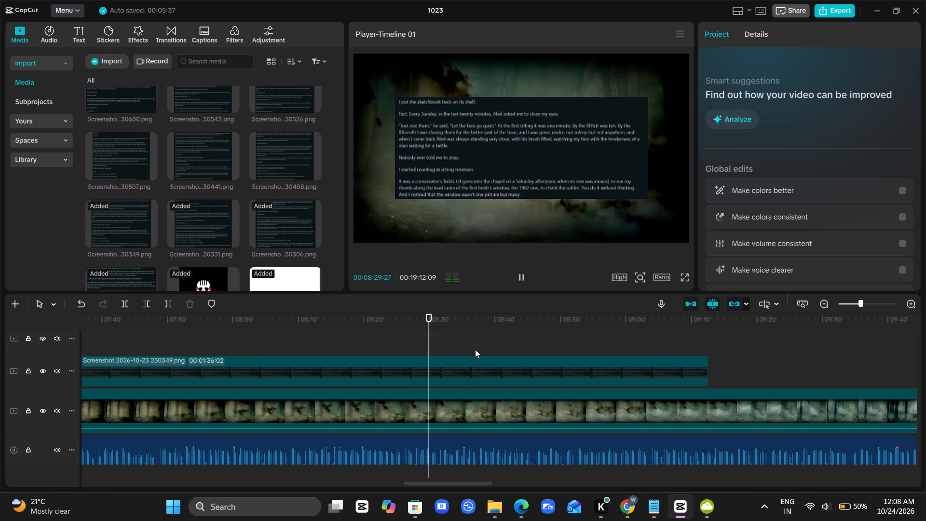
key(space)
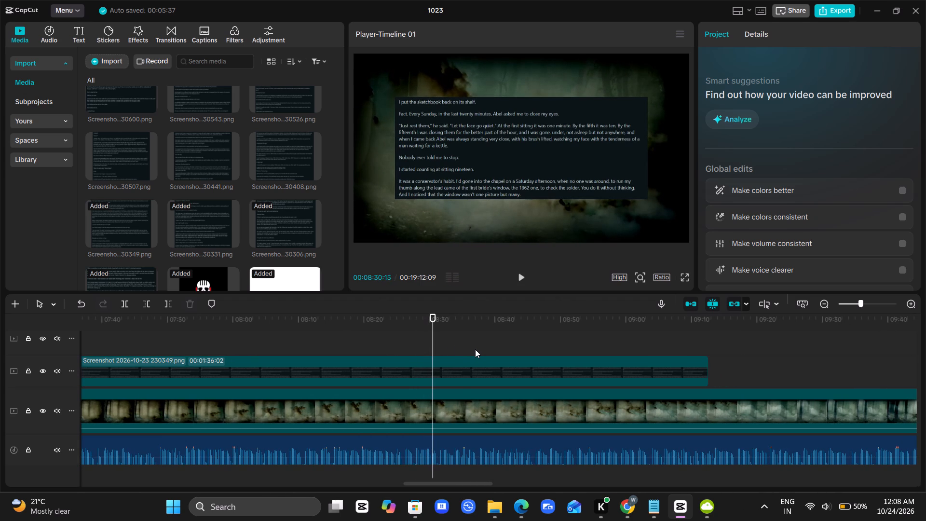
key(space)
key(space)
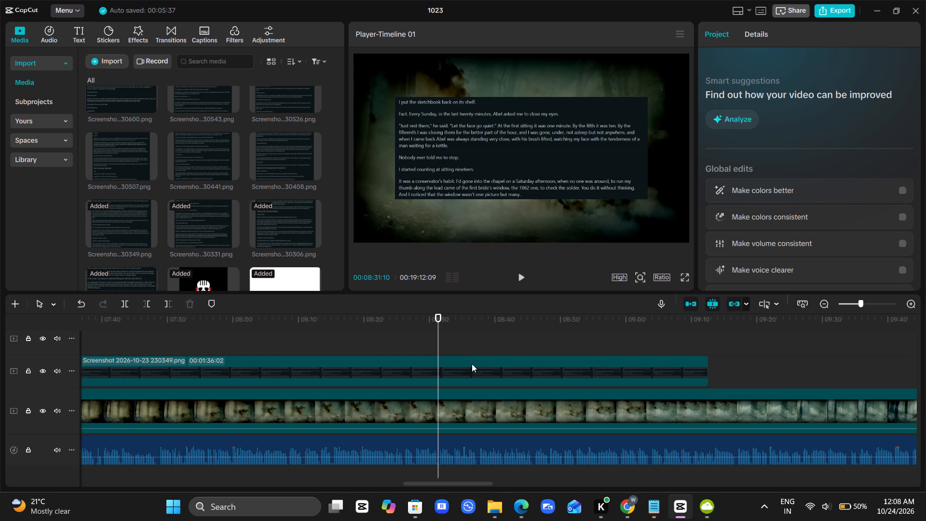
Trim the end of the Screenshot 2026-10-23 230349.png clip to 00:08:31:10, giving it a duration of 00:00:54:23.
click(472, 370)
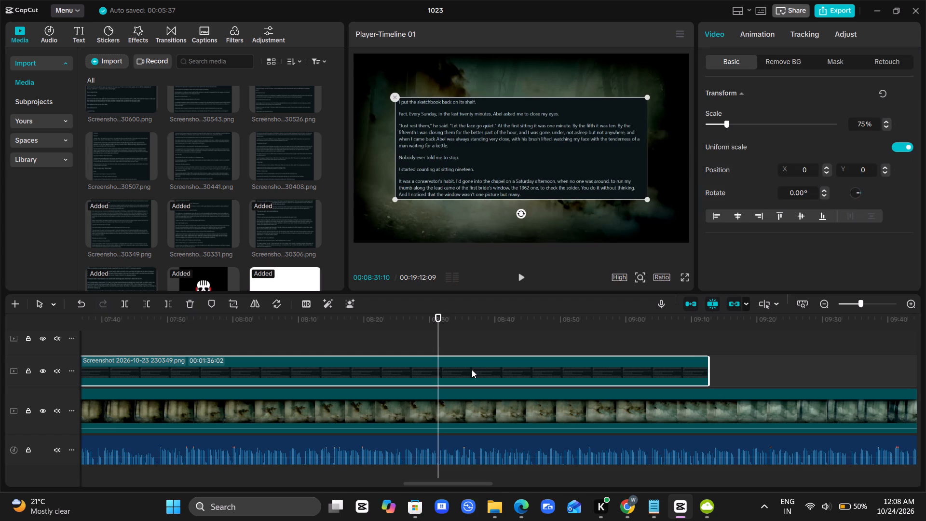
key(w)
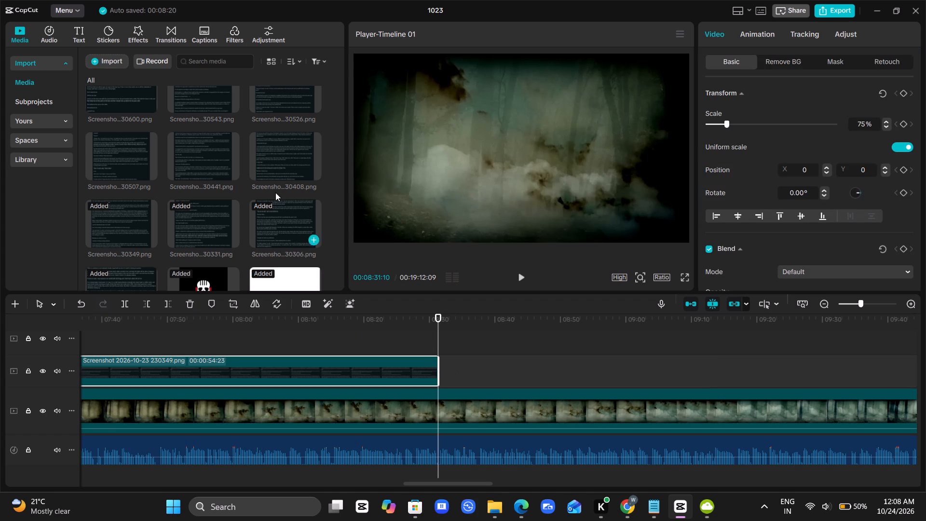
Add Screenshot 2026-10-23 230408.png to the screenshot track directly after the trimmed clip, starting at 00:08:31:10.
drag(270, 153, 439, 369)
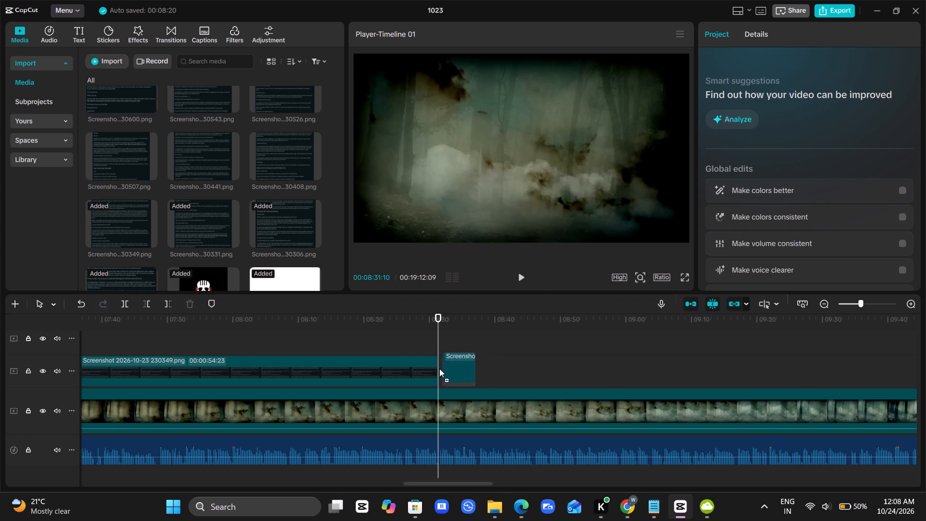
drag(439, 369, 435, 371)
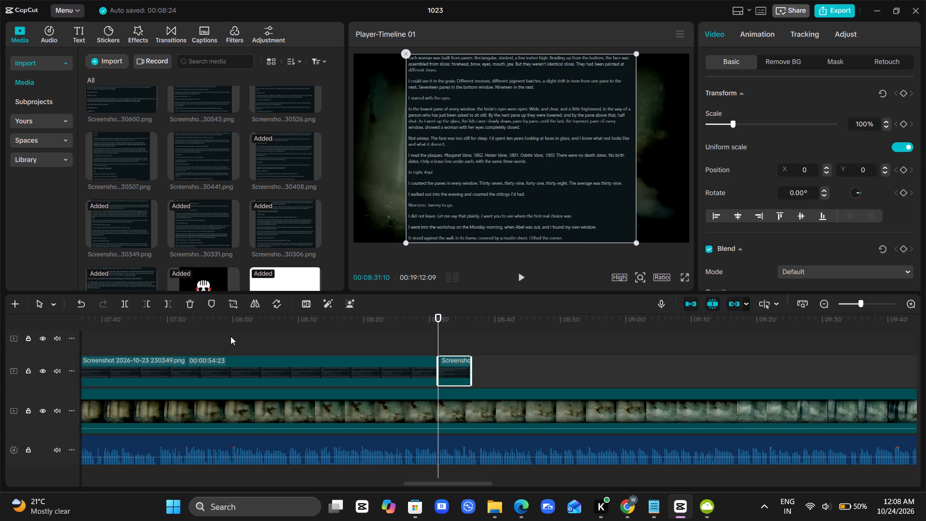
Crop the new screenshot clip to the text from "Each woman was built from panes" through "and what it doesn't.".
click(230, 305)
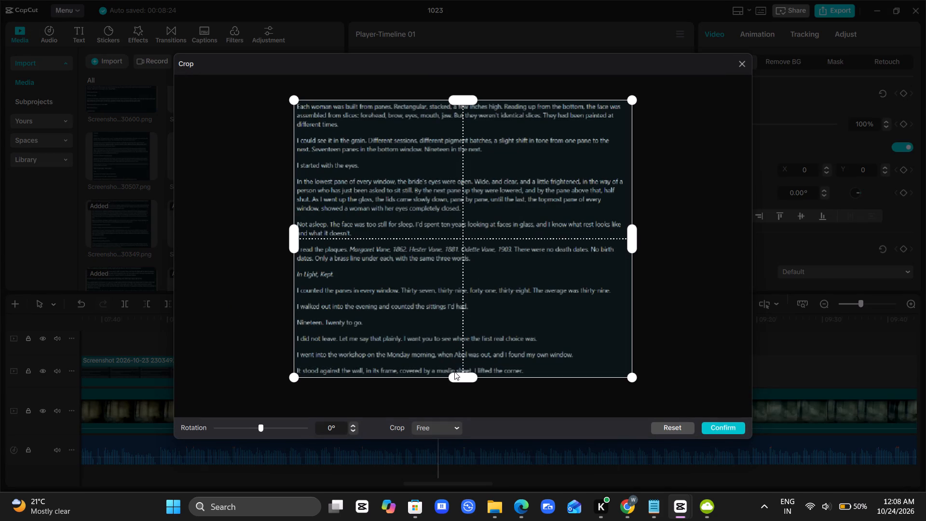
drag(454, 371, 462, 376)
drag(462, 376, 477, 235)
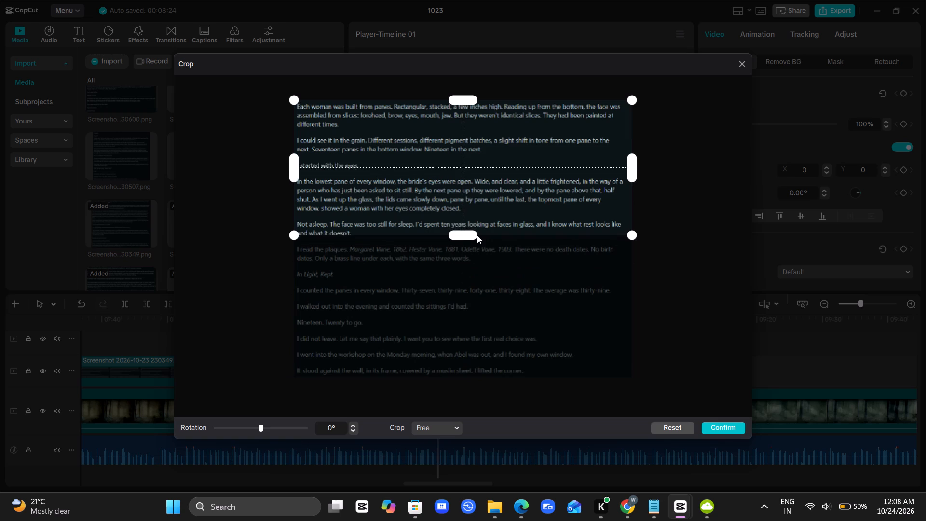
drag(477, 235, 486, 219)
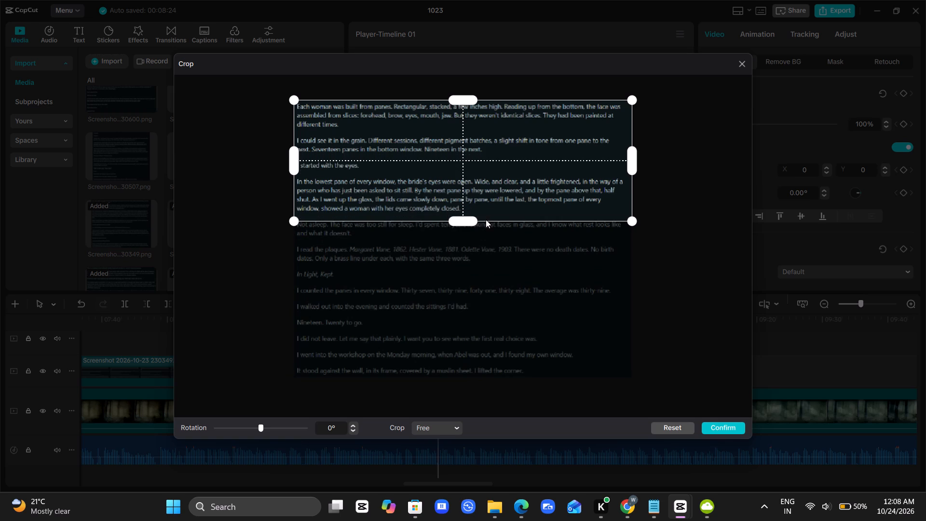
drag(486, 219, 486, 239)
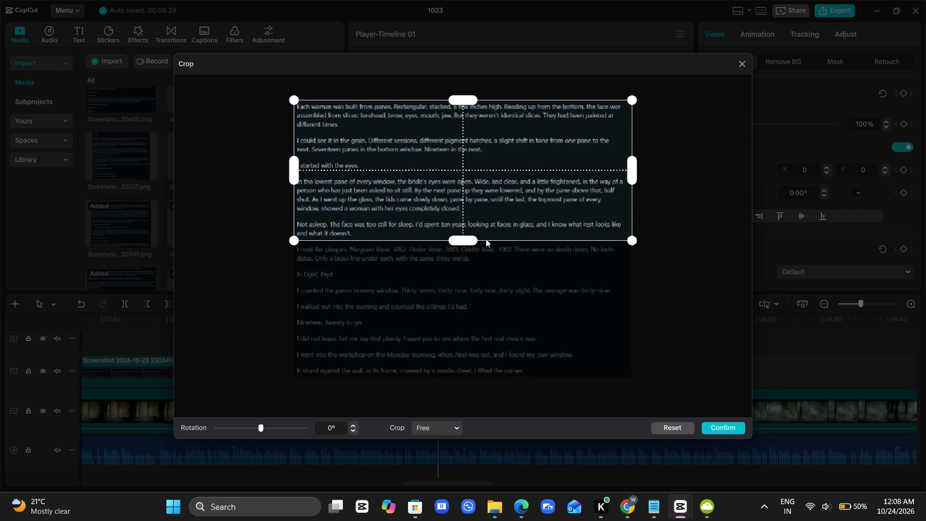
drag(486, 239, 486, 238)
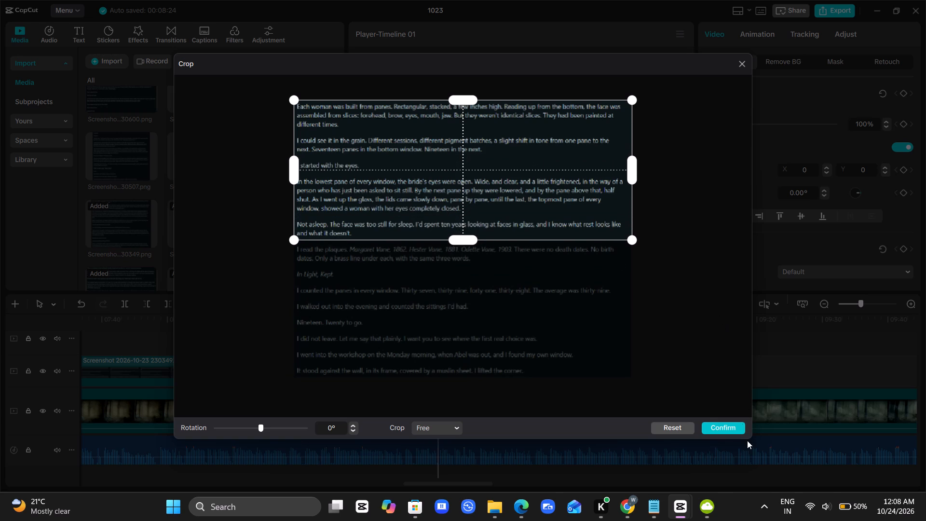
click(738, 426)
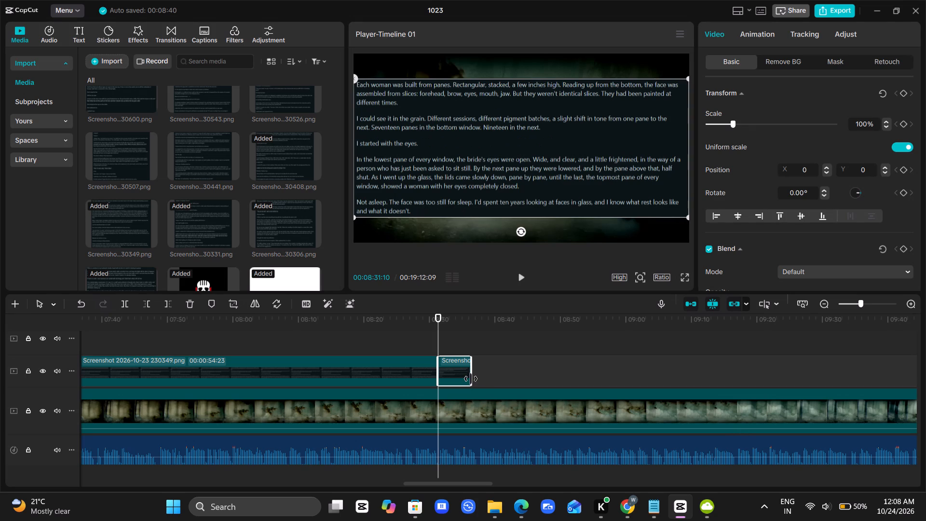
Extend the Screenshot 2026-10-23 230408.png clip to a duration of 00:00:58:21.
drag(471, 379, 819, 411)
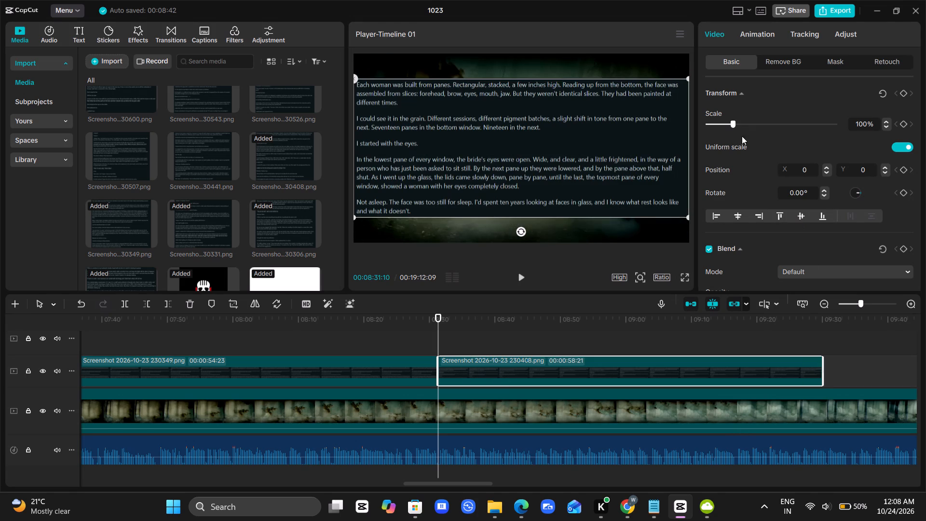
Scale the newly cropped screenshot down to 75%.
click(725, 126)
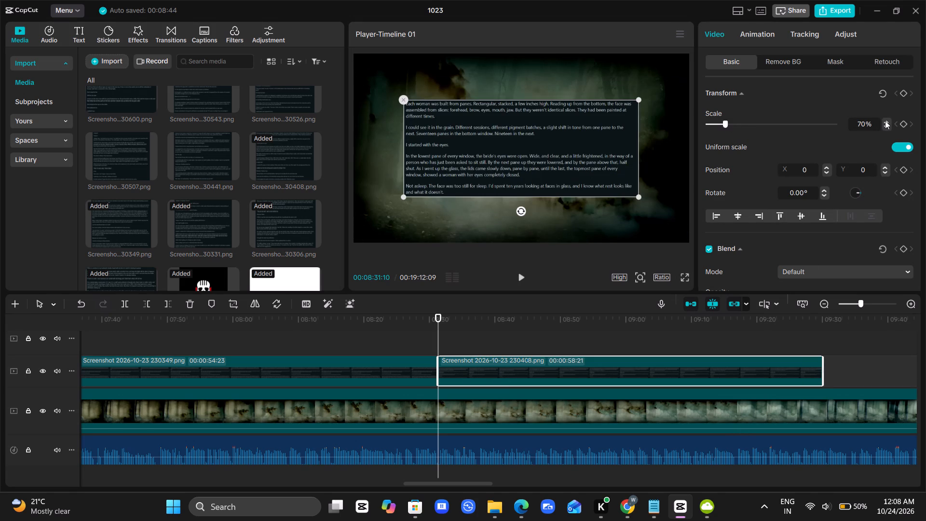
triple_click(885, 121)
click(885, 121)
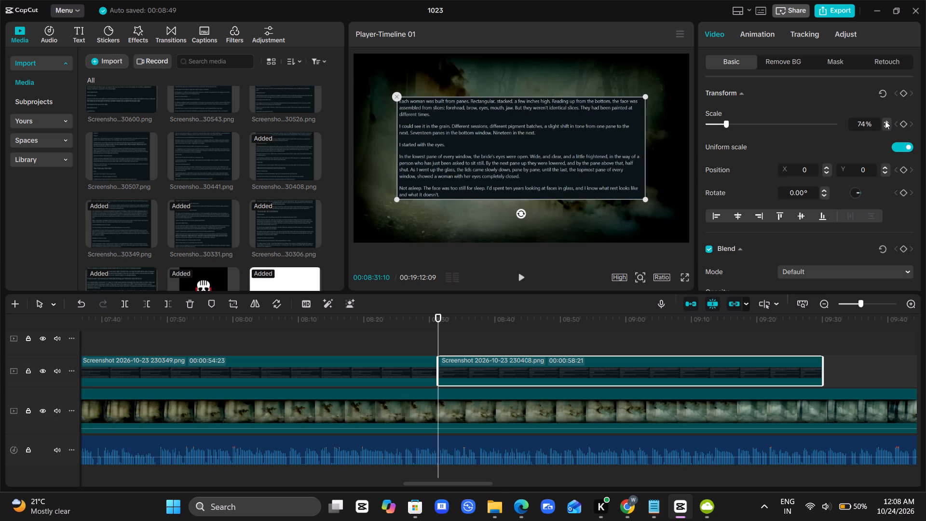
click(885, 121)
Check the narration from 00:08:29:27 against the newly cropped passage and extend its clip to a duration of 00:01:25:02.
click(429, 339)
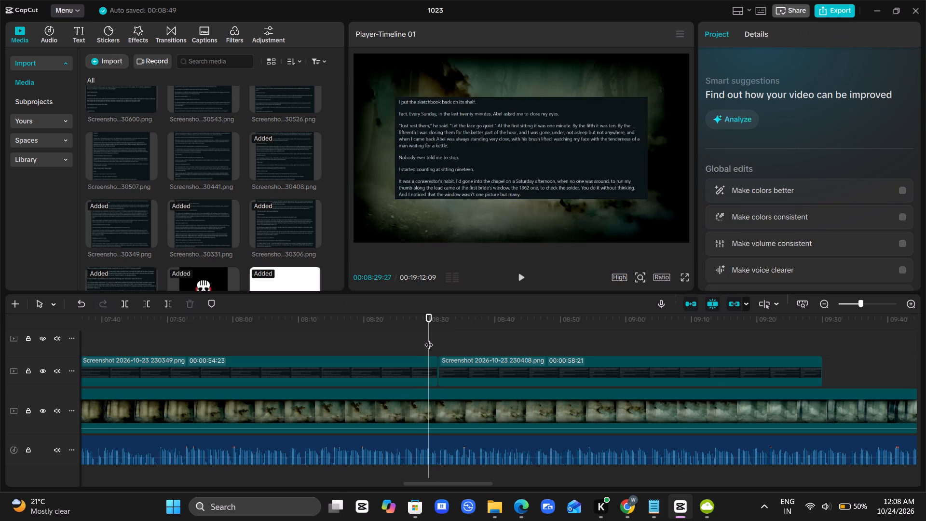
key(space)
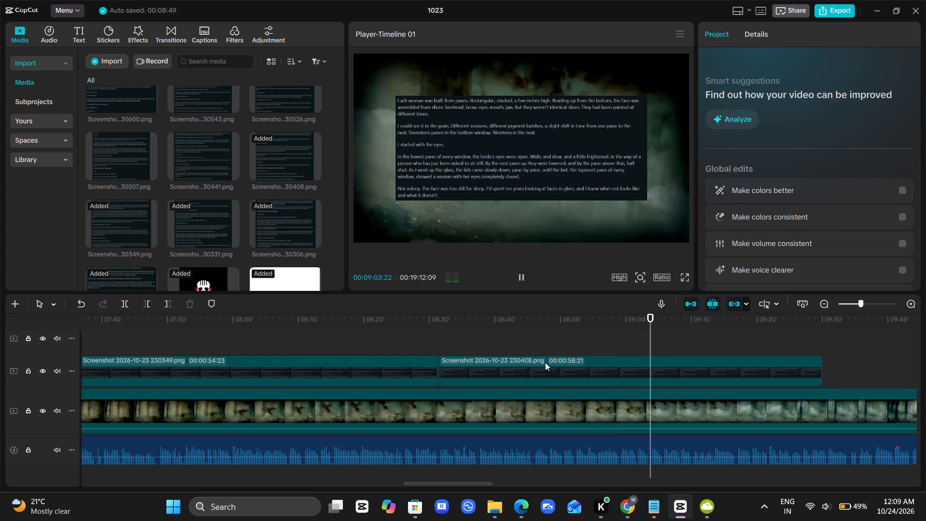
scroll(655, 414, left, 1)
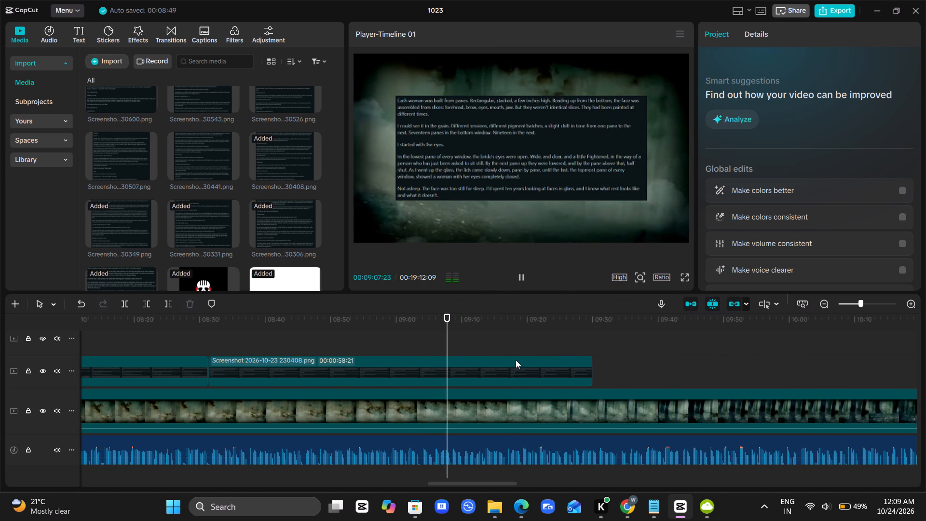
scroll(524, 359, left, 1)
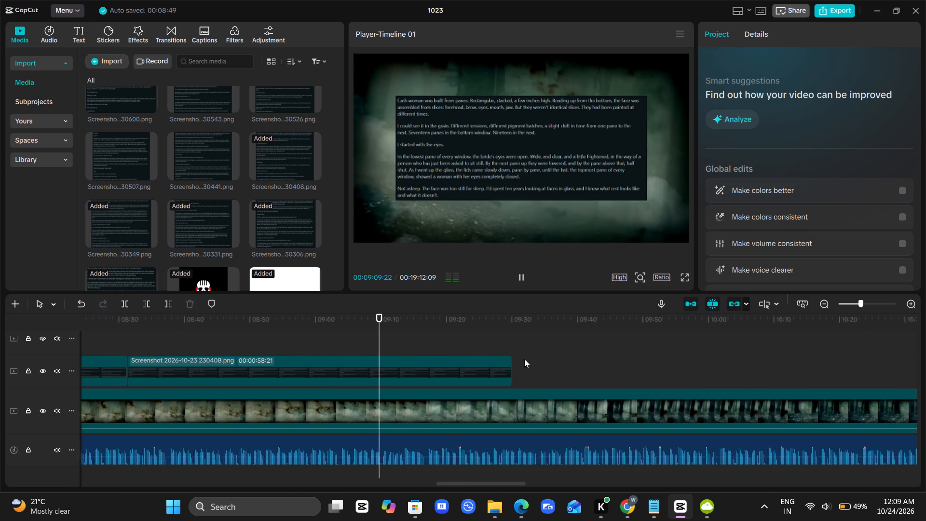
scroll(524, 359, left, 1)
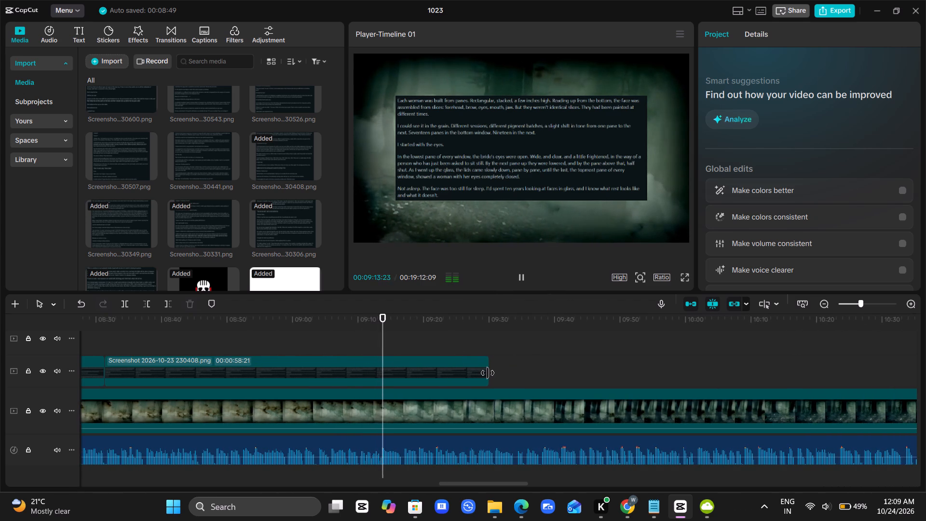
drag(488, 373, 519, 378)
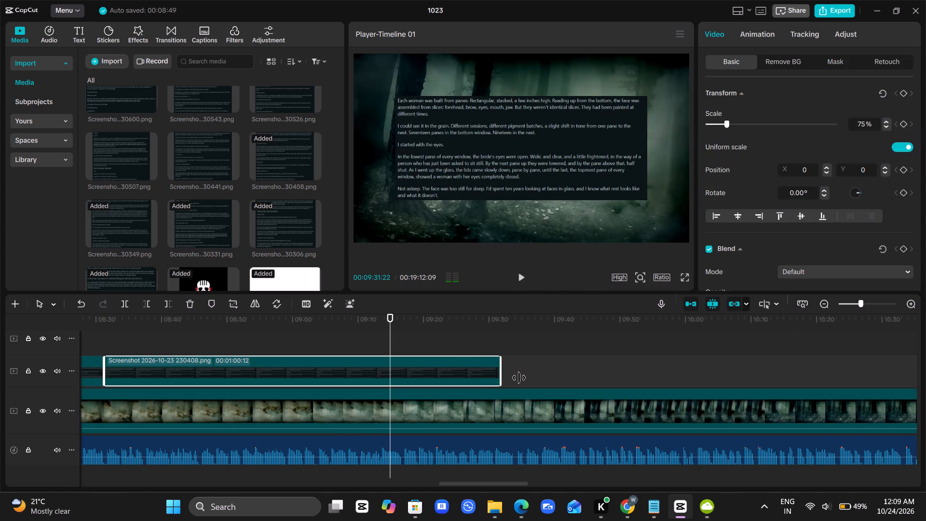
drag(519, 378, 661, 365)
key(space)
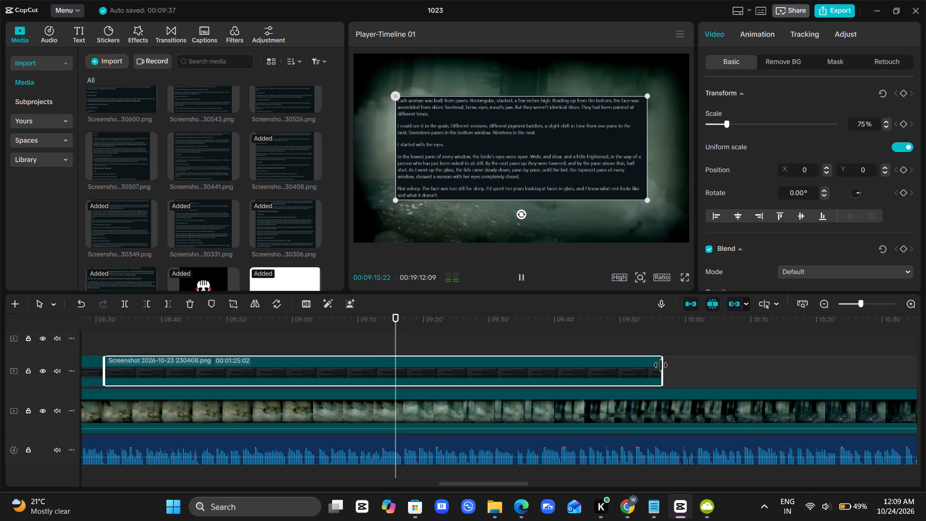
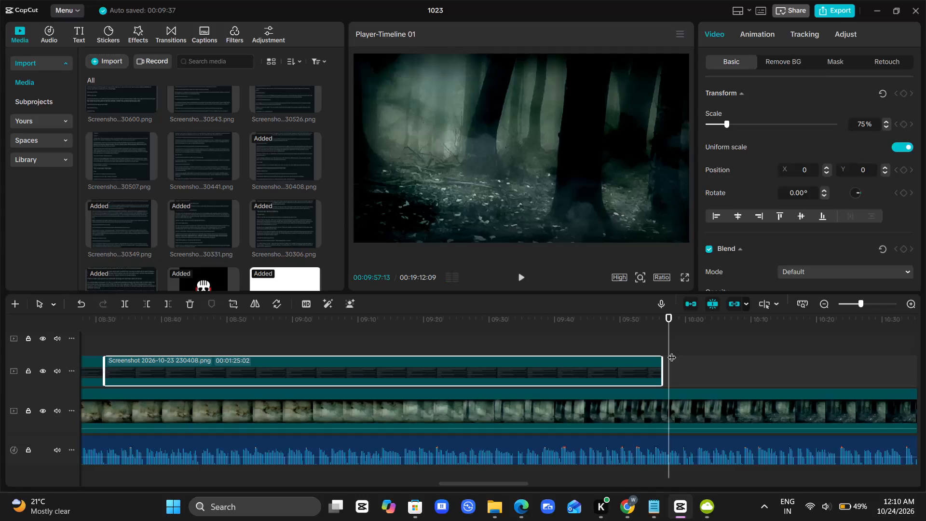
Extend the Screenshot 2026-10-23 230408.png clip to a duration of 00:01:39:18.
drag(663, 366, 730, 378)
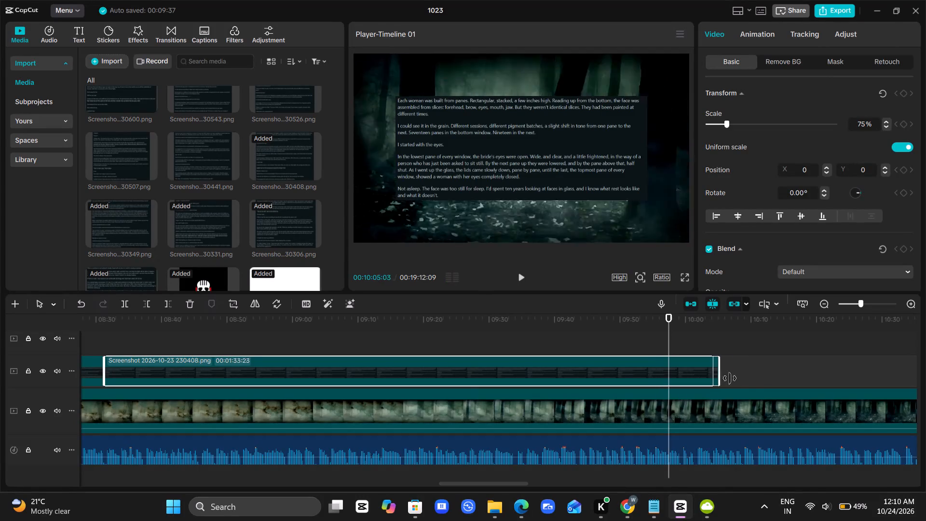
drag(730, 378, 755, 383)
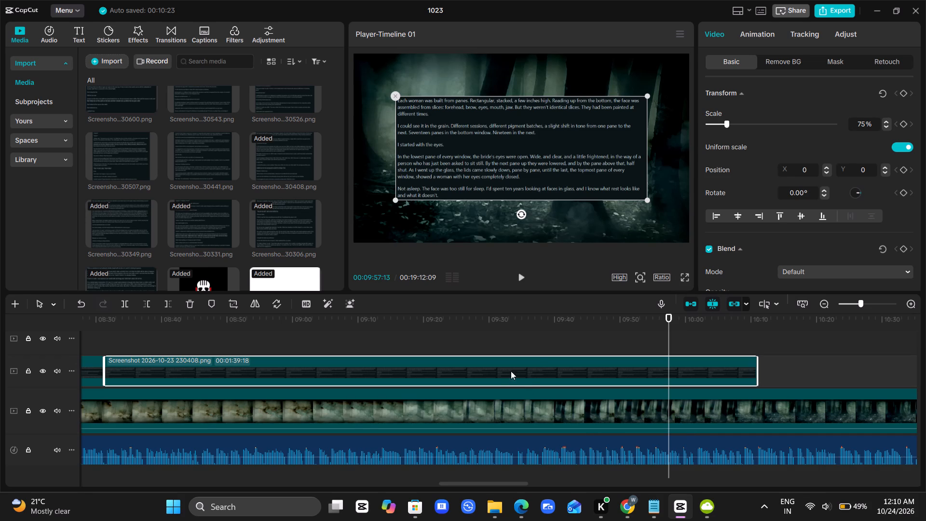
Play the narration to where the "Each woman was built from panes" passage ends and trim its clip there, at 00:09:43:14.
drag(532, 349, 475, 368)
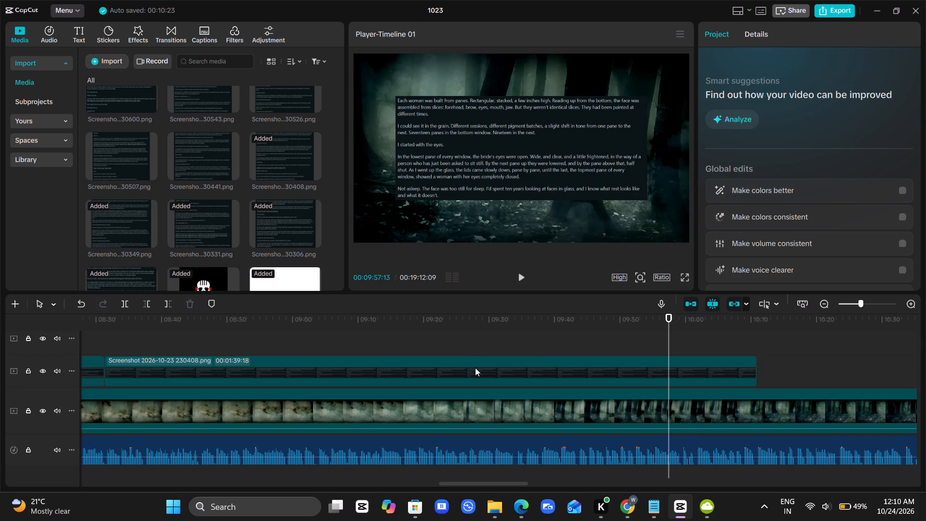
drag(475, 368, 480, 360)
click(467, 340)
key(space)
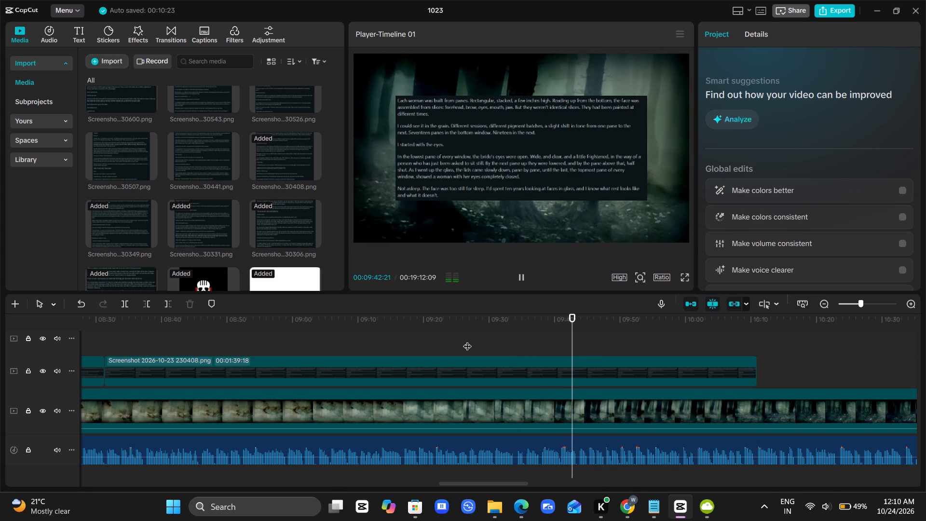
key(space)
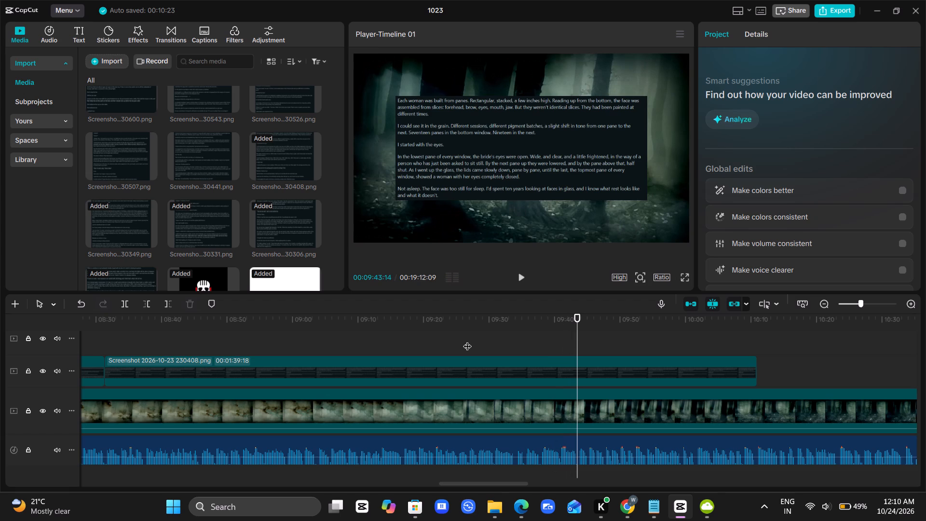
click(518, 366)
key(w)
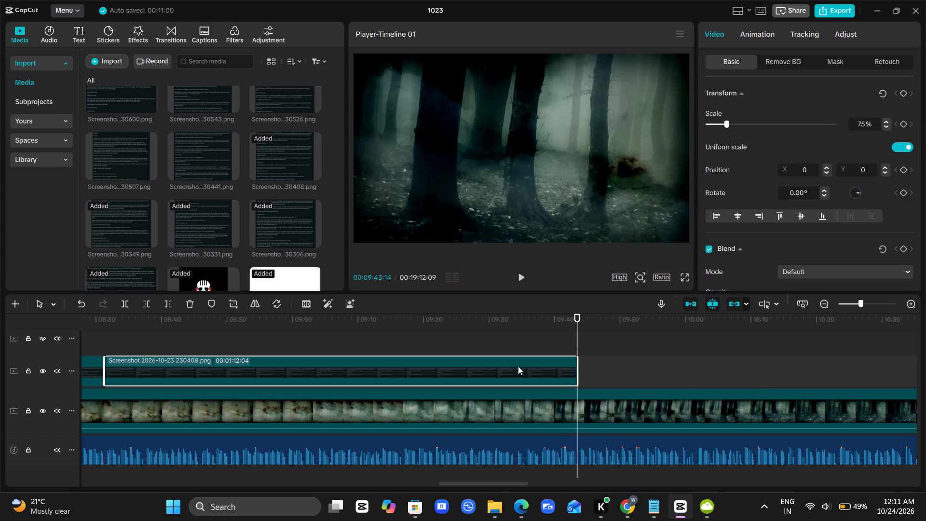
Add Screenshot 2026-10-23 230408.png to the timeline again, directly after the trimmed clip at 00:09:43:14.
drag(267, 159, 319, 172)
drag(319, 172, 580, 369)
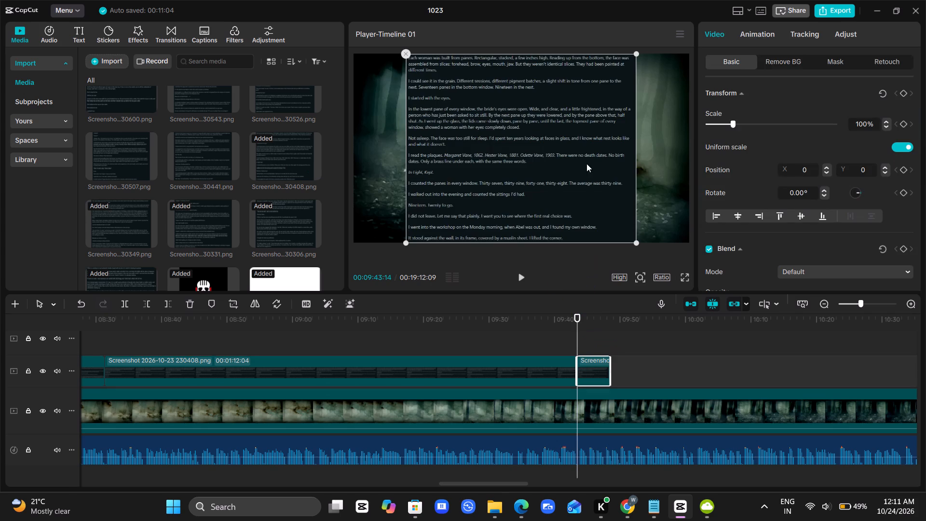
Crop the newly added screenshot to the text from "I read the plaques" through "I lifted the corner.".
click(232, 304)
drag(465, 101, 467, 138)
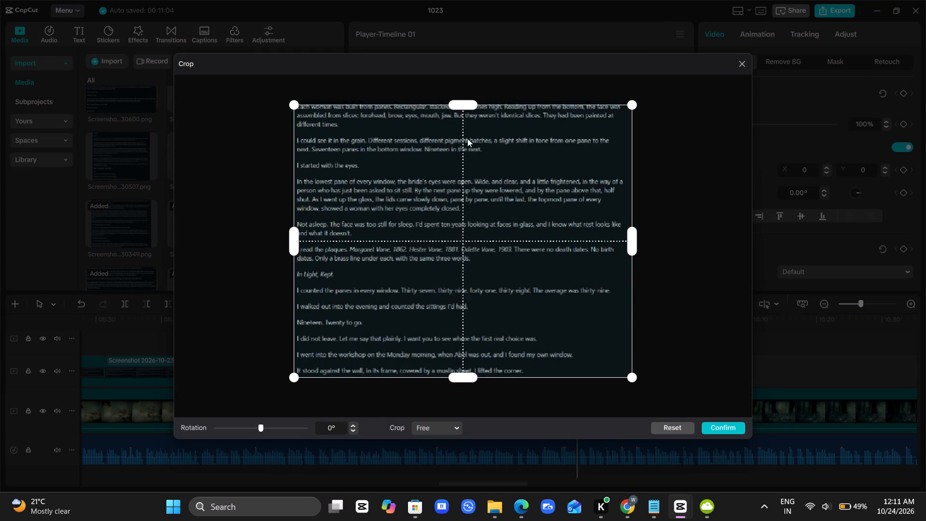
drag(467, 138, 474, 247)
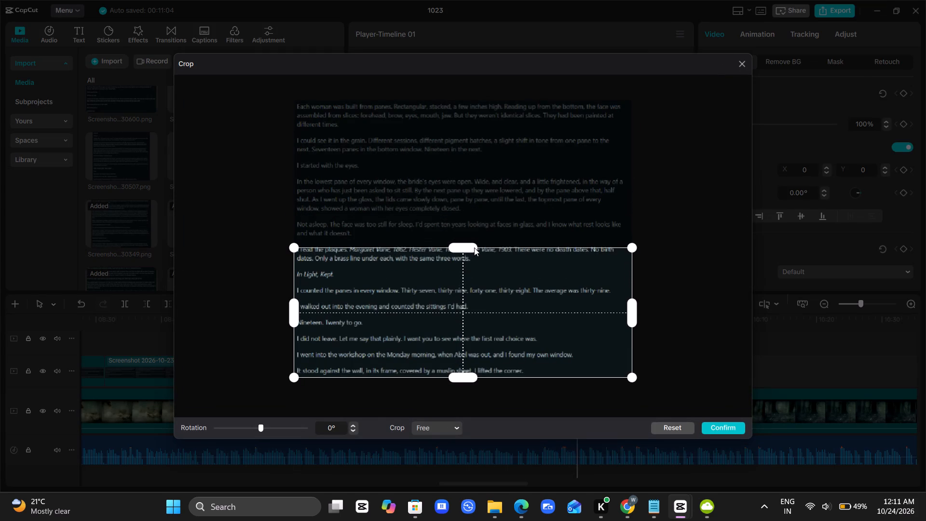
drag(474, 247, 477, 244)
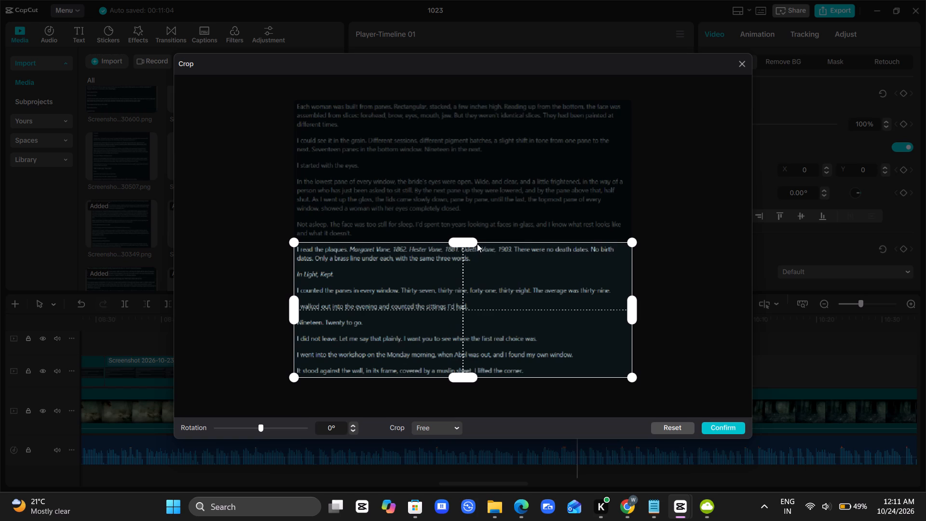
click(713, 425)
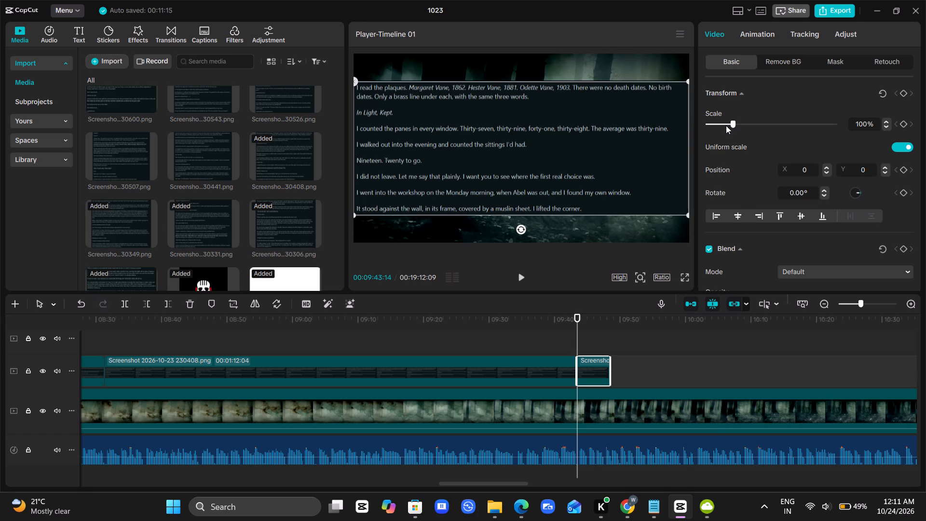
Scale the newly cropped "I read the plaques" screenshot down to 75%.
click(728, 123)
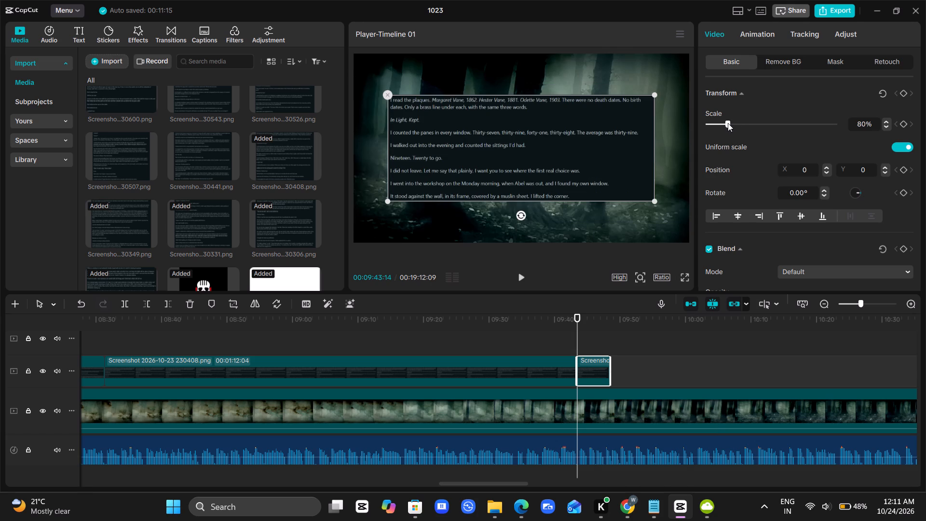
triple_click(885, 126)
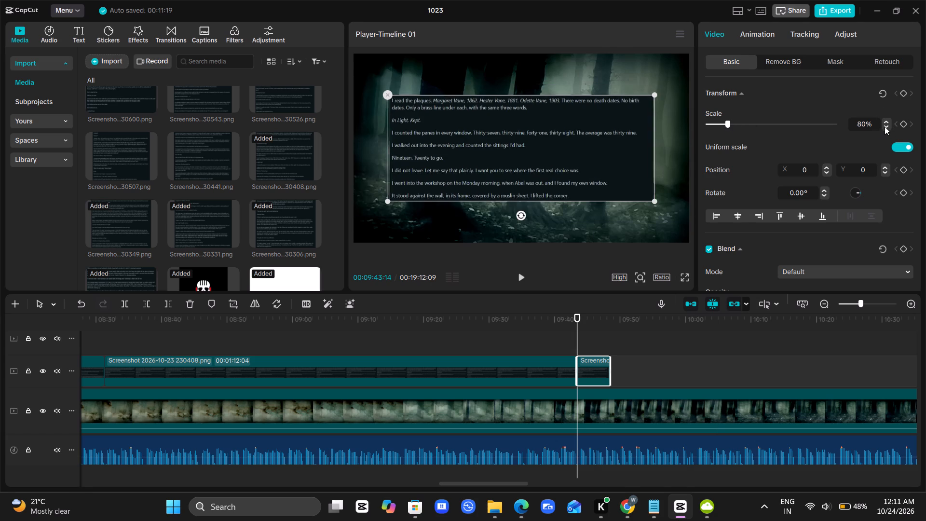
click(885, 126)
click(885, 126)
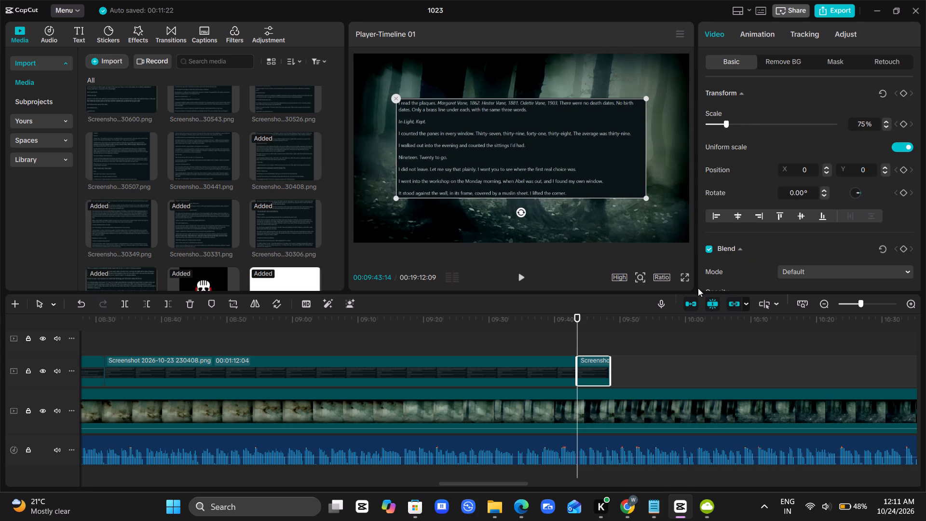
Extend the "I read the plaques" screenshot clip to a duration of 00:01:08:21.
drag(611, 368, 887, 357)
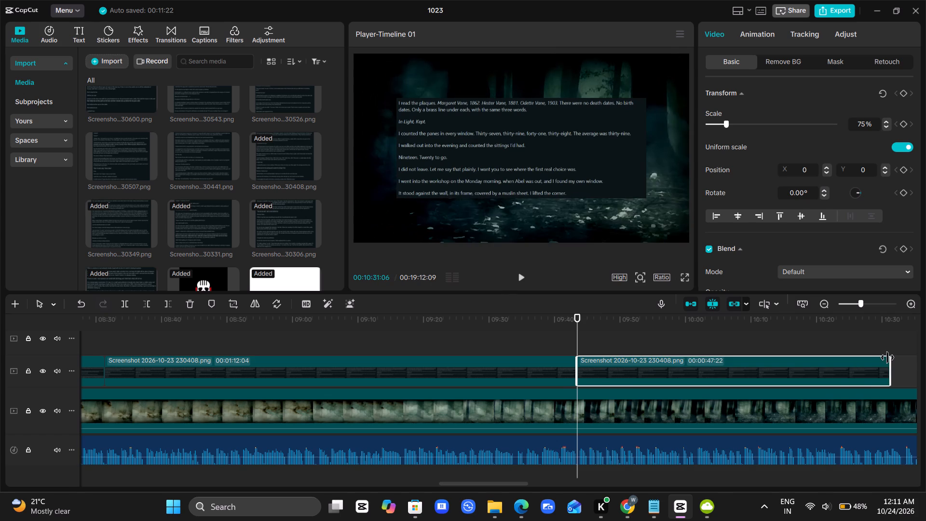
drag(887, 357, 909, 357)
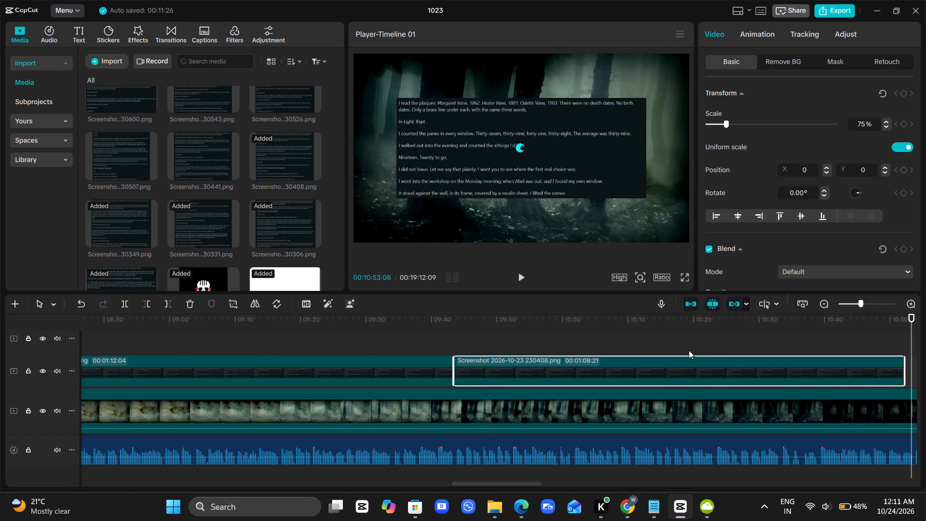
Play the narration from 00:10:31:07 to where the "I read the plaques" passage ends and trim its clip there, at 00:10:34:29.
scroll(749, 348, left, 1)
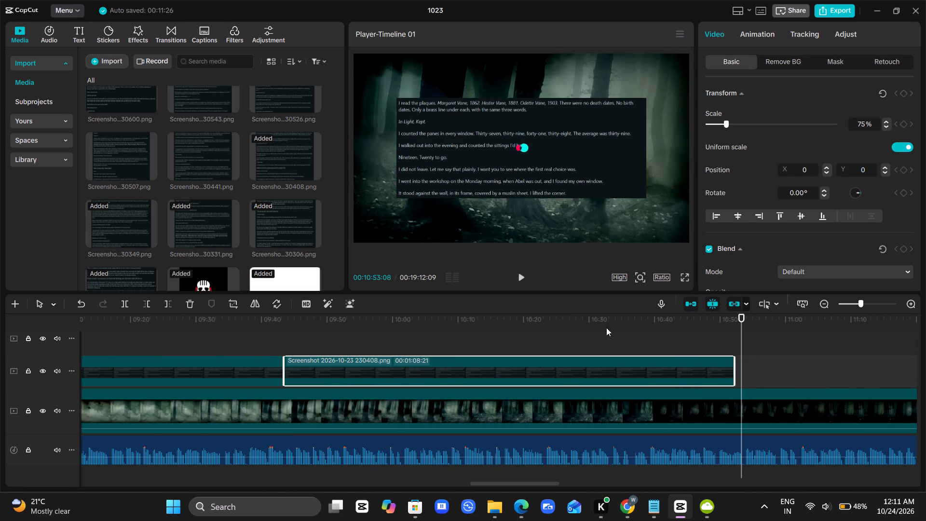
click(606, 328)
drag(606, 328, 597, 328)
key(space)
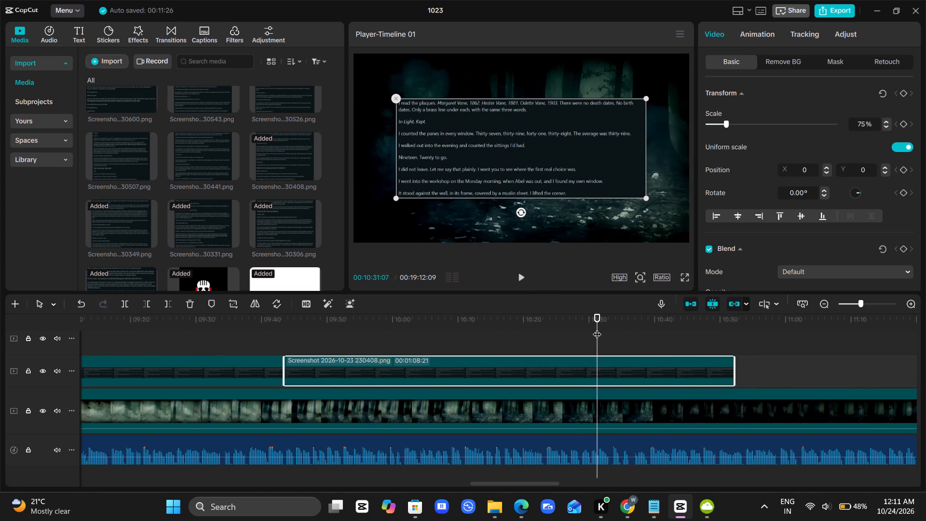
key(space)
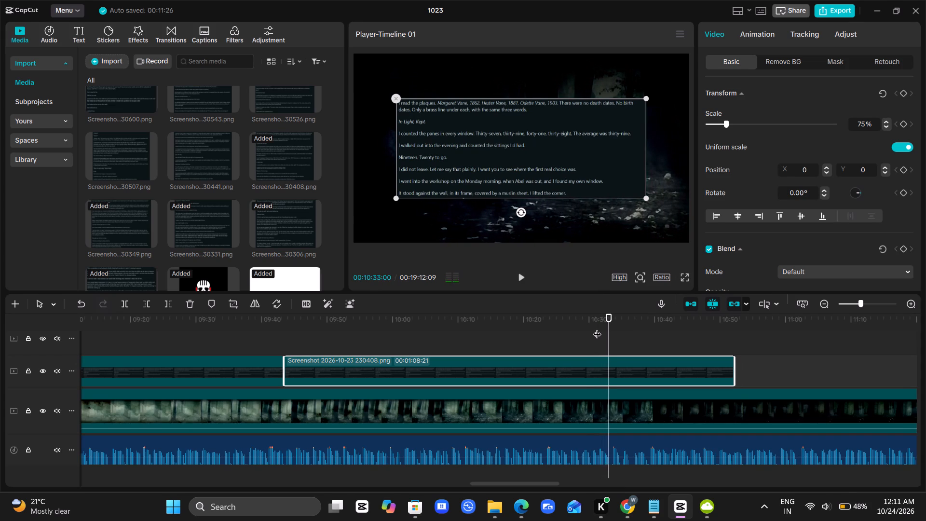
key(space)
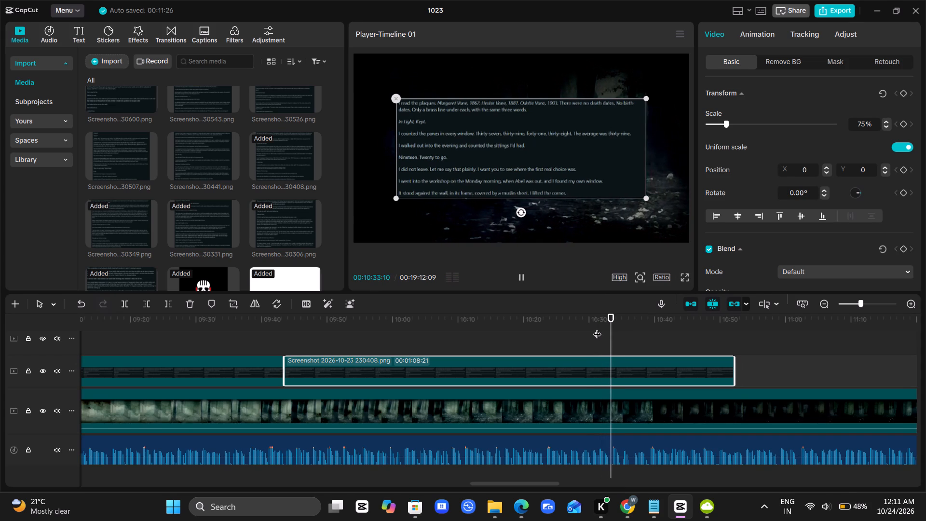
key(space)
key(space)
key(space)
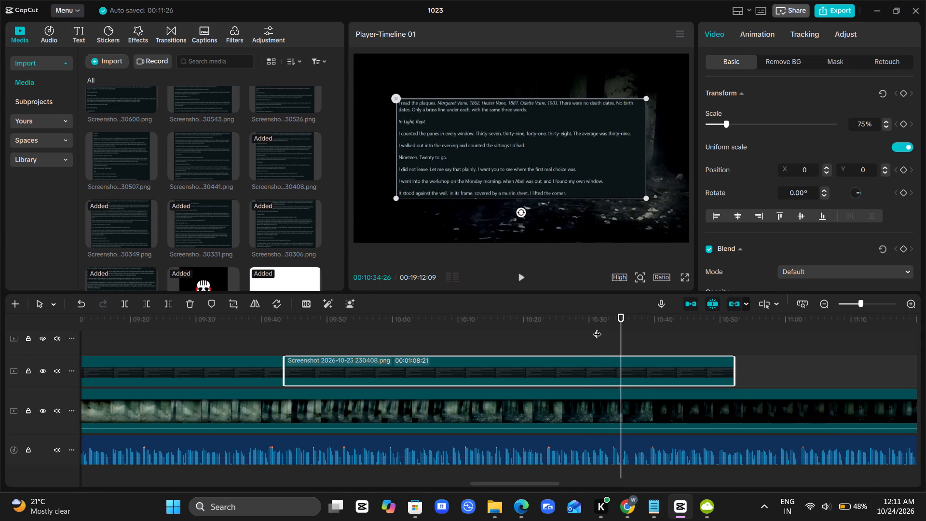
key(space)
key(space)
key(Left)
key(Left)
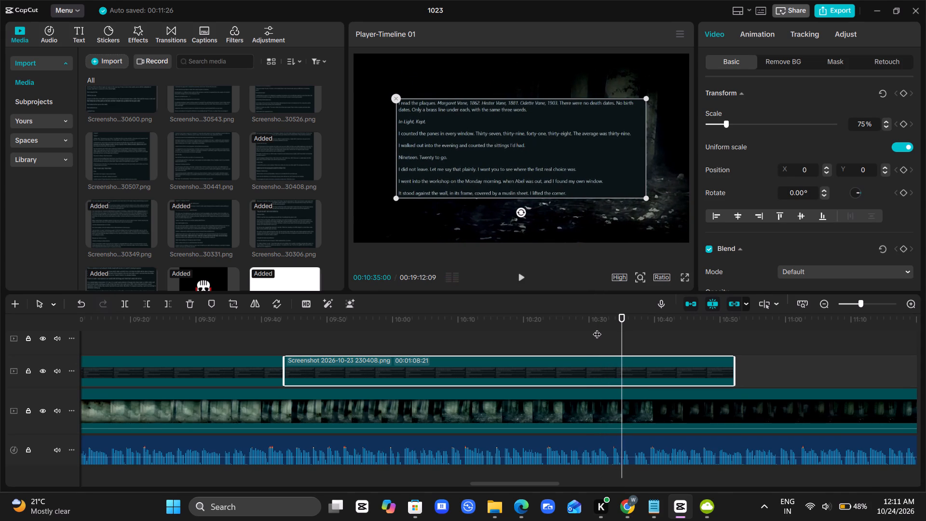
key(Left)
key(w)
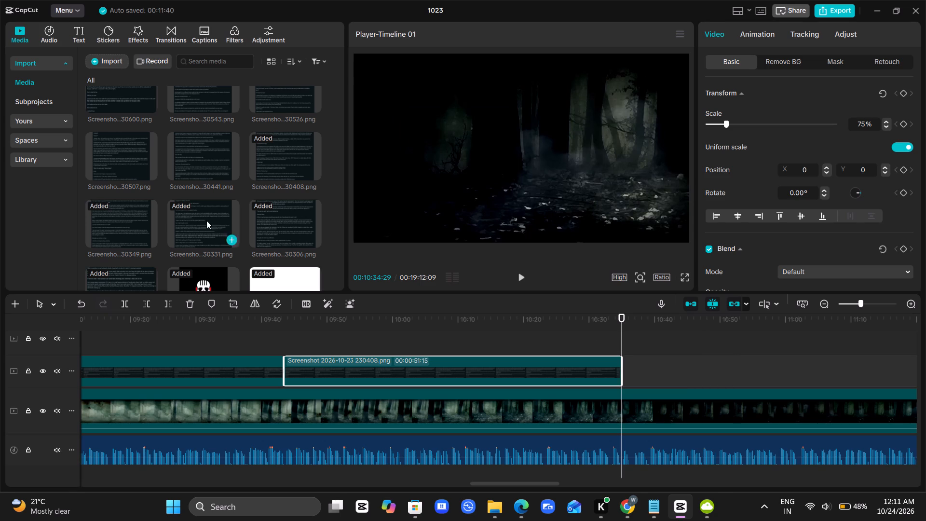
Add Screenshot 2026-10-23 230441.png to the timeline directly after the trimmed clip, at 00:10:34:29.
drag(191, 167, 630, 366)
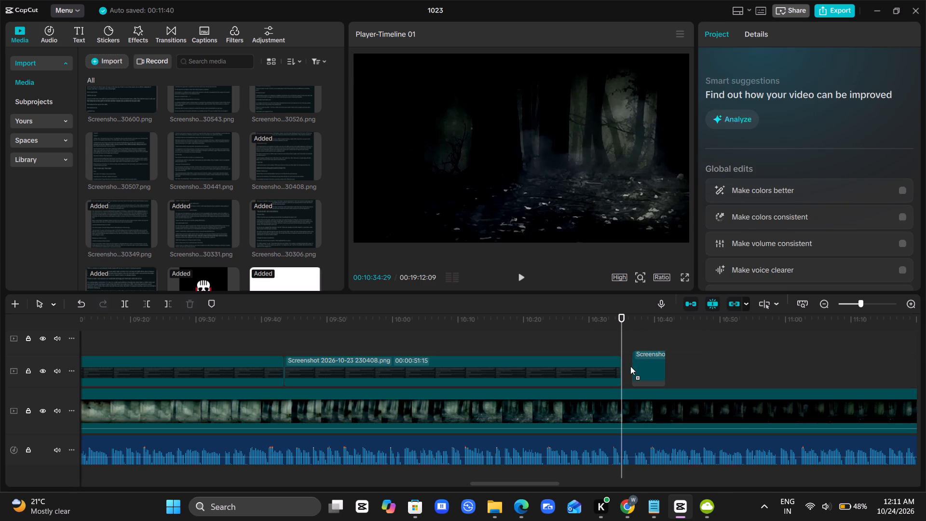
drag(630, 366, 624, 368)
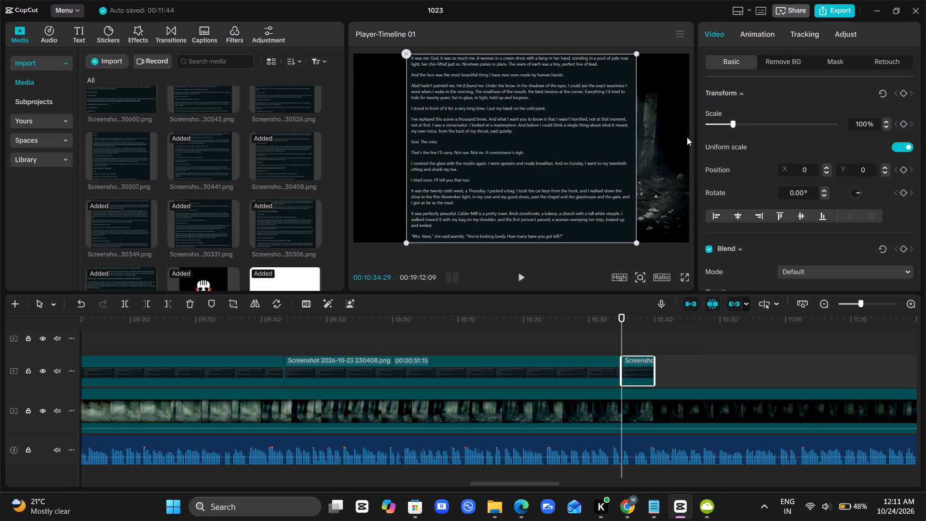
Crop the 230441 screenshot to the text from "It was me. God, it was so much me" through "said quietly:".
click(231, 303)
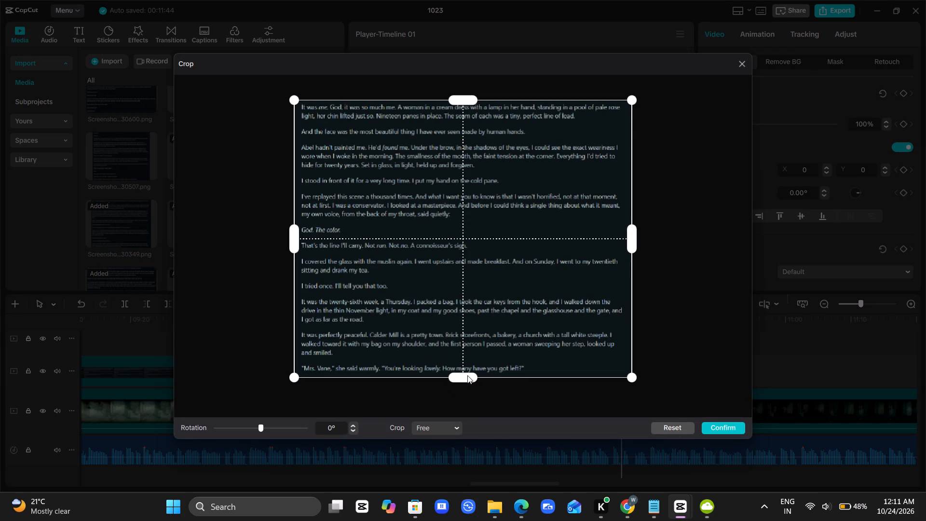
drag(469, 375, 471, 222)
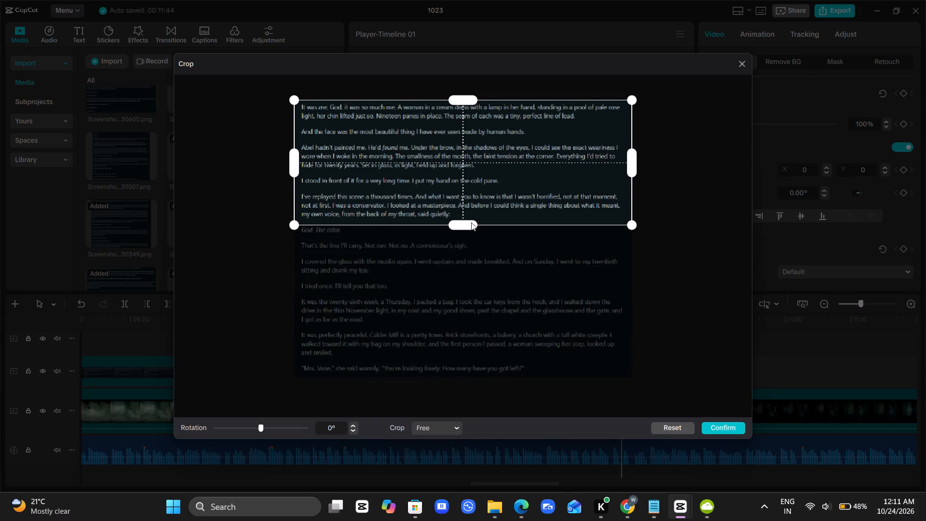
drag(471, 222, 480, 221)
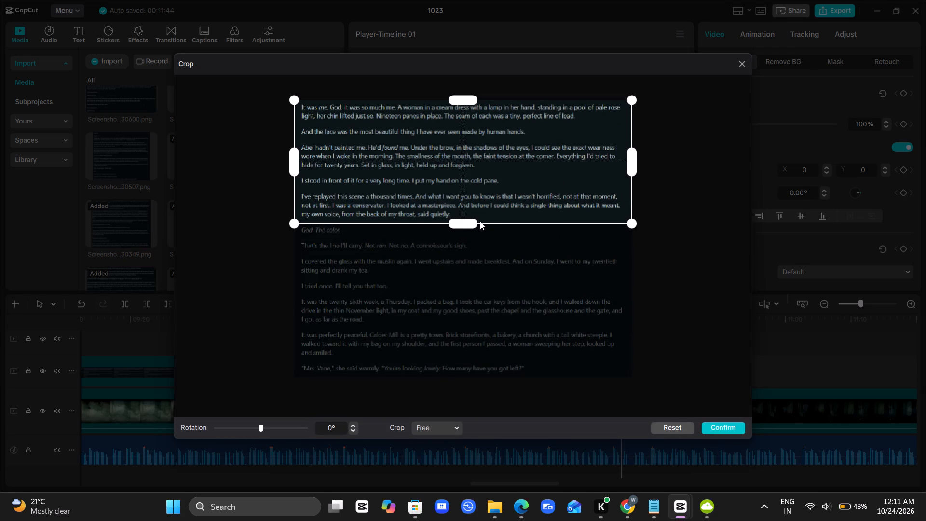
drag(480, 221, 481, 220)
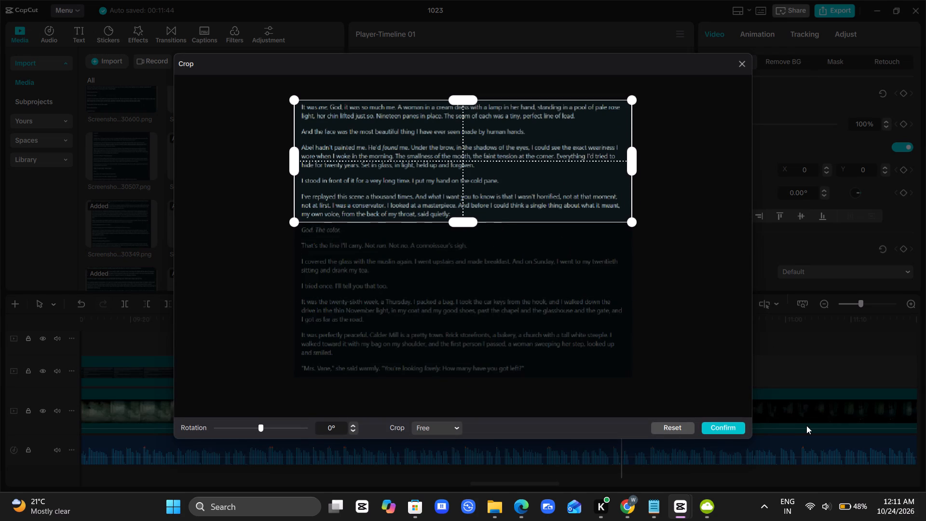
click(734, 431)
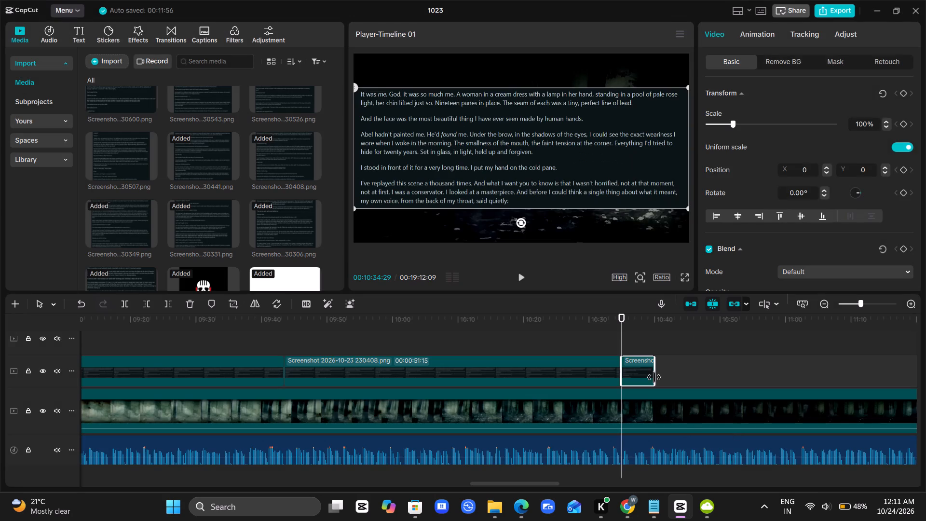
Extend the Screenshot 2026-10-23 230441.png clip to a duration of 00:00:38:28.
drag(653, 372, 875, 387)
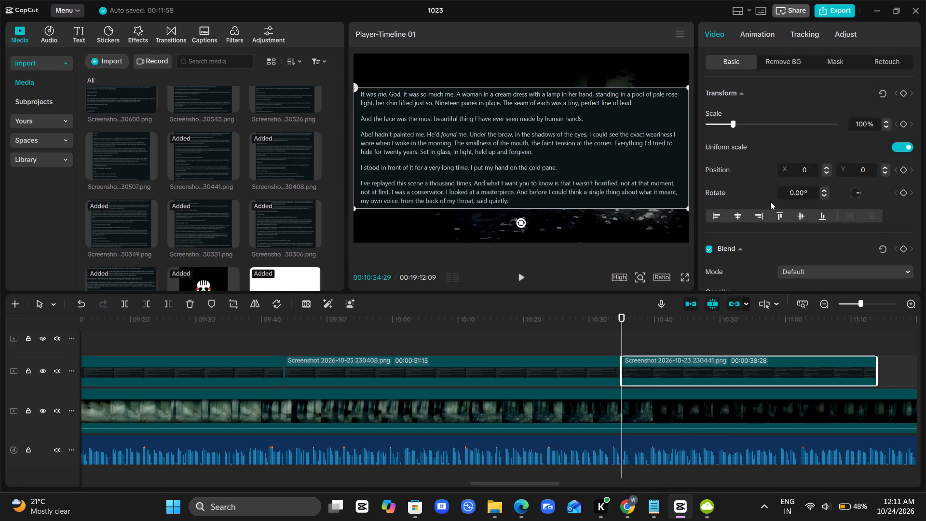
Scale the cropped 230441 screenshot down to 75%.
click(729, 123)
double_click(729, 123)
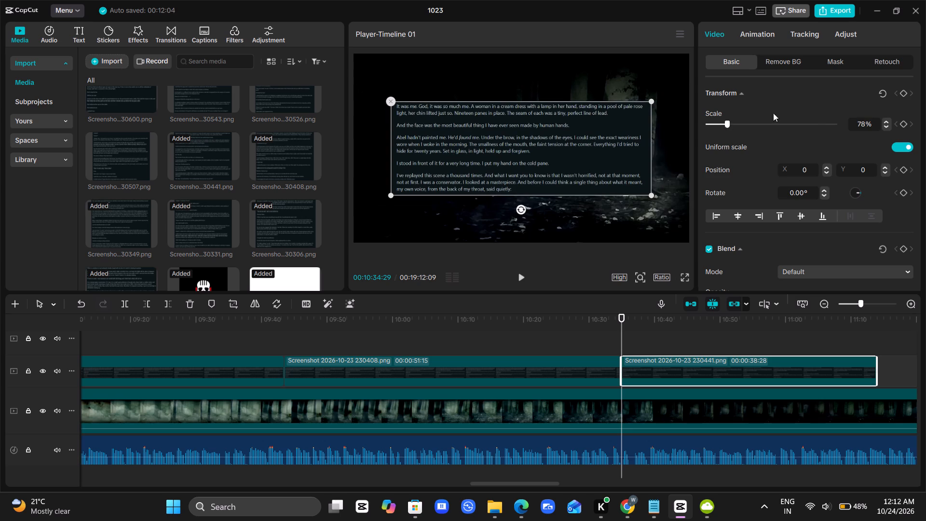
double_click(885, 124)
click(885, 124)
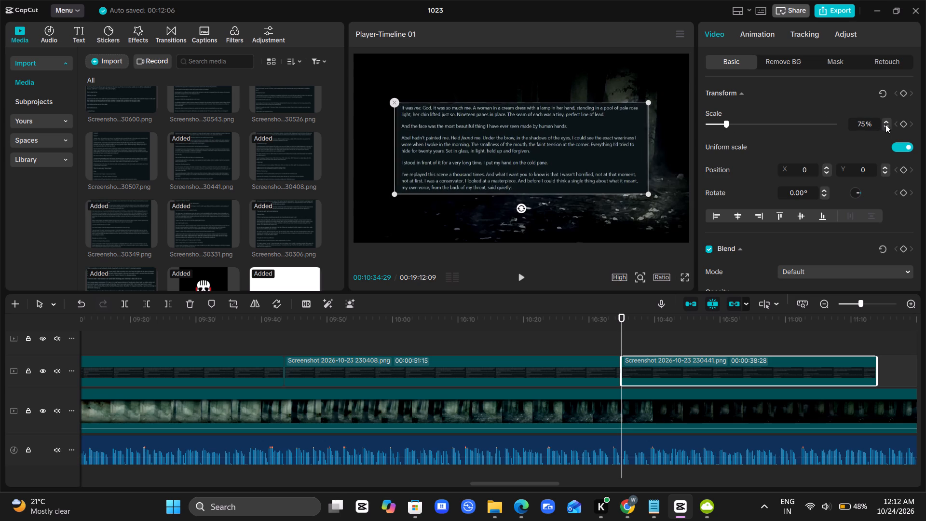
Extend the Screenshot 2026-10-23 230441.png clip and trim its end to the narration at 00:11:43:25, for a duration of 00:01:08:26.
scroll(717, 410, left, 1)
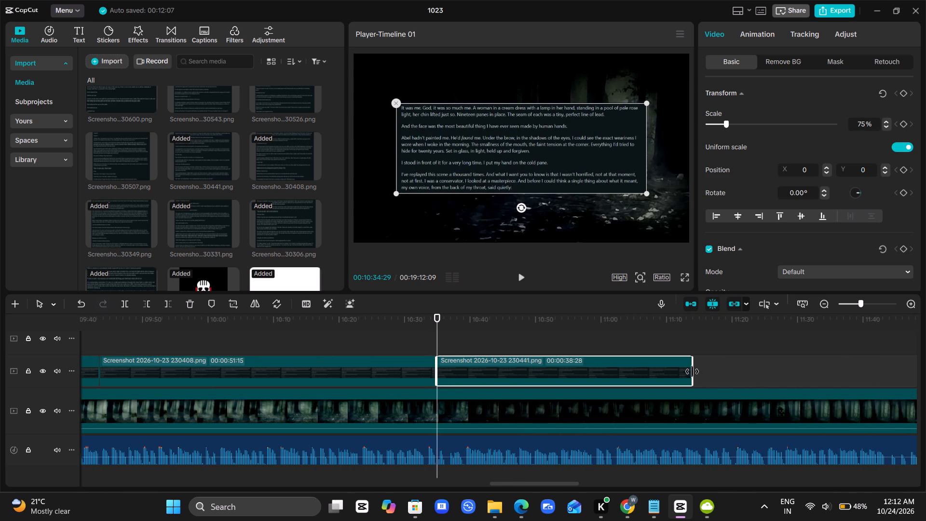
drag(692, 371, 918, 392)
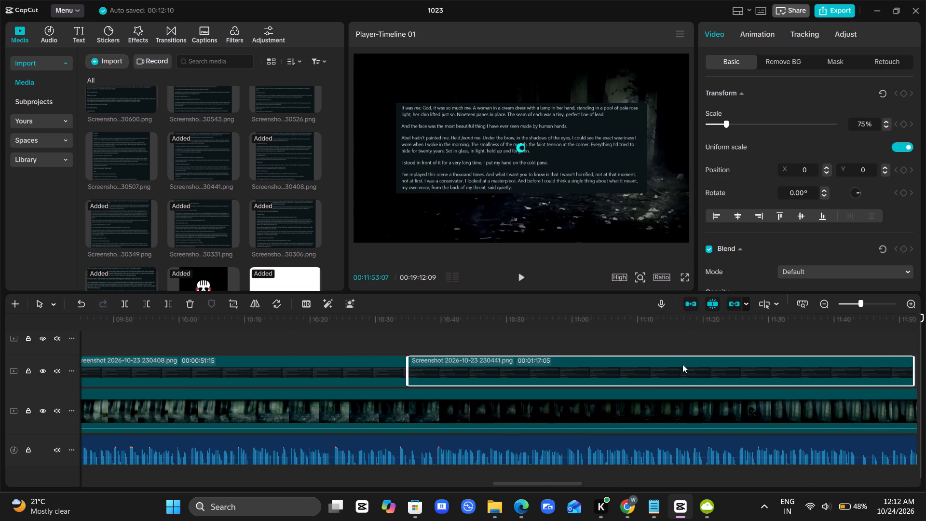
scroll(706, 369, left, 1)
click(668, 327)
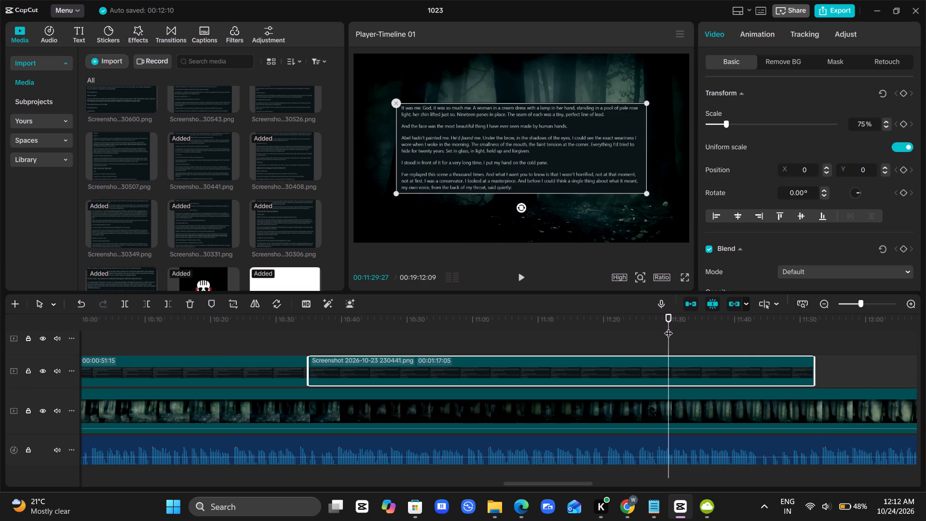
drag(668, 327, 735, 360)
key(space)
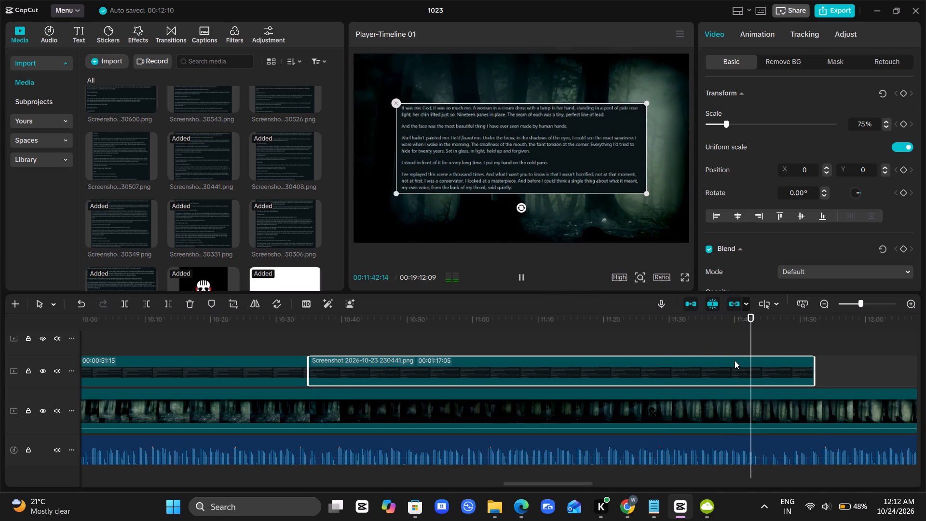
key(space)
key(space)
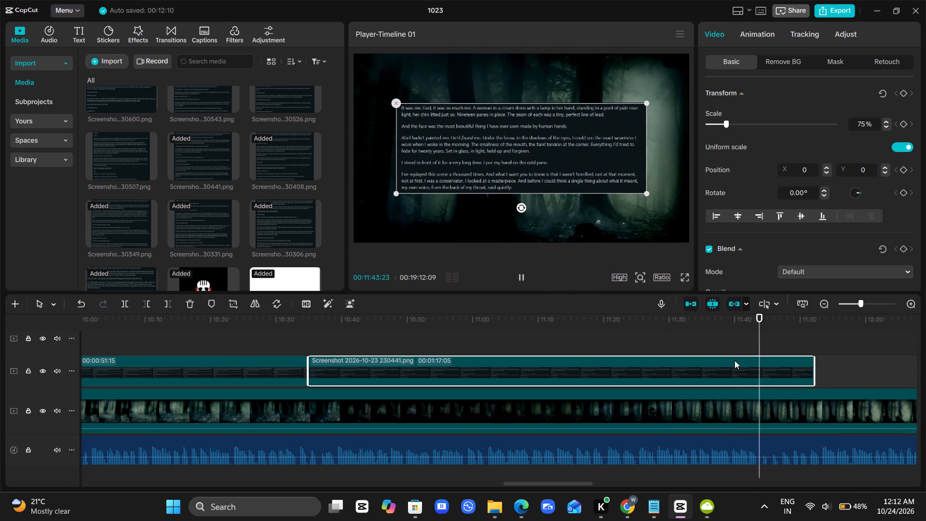
key(space)
key(w)
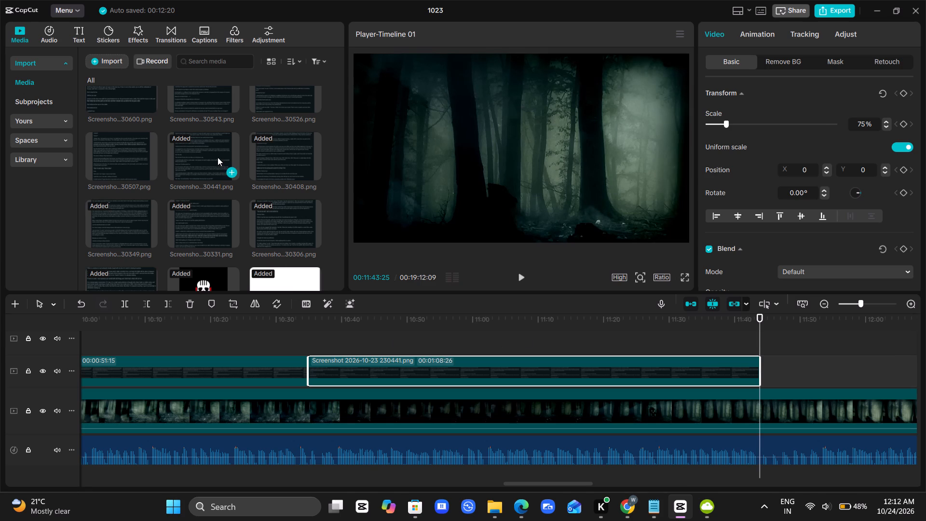
Add Screenshot 2026-10-23 230441.png to the timeline again, directly after the trimmed clip at 00:11:43:25.
drag(218, 157, 666, 311)
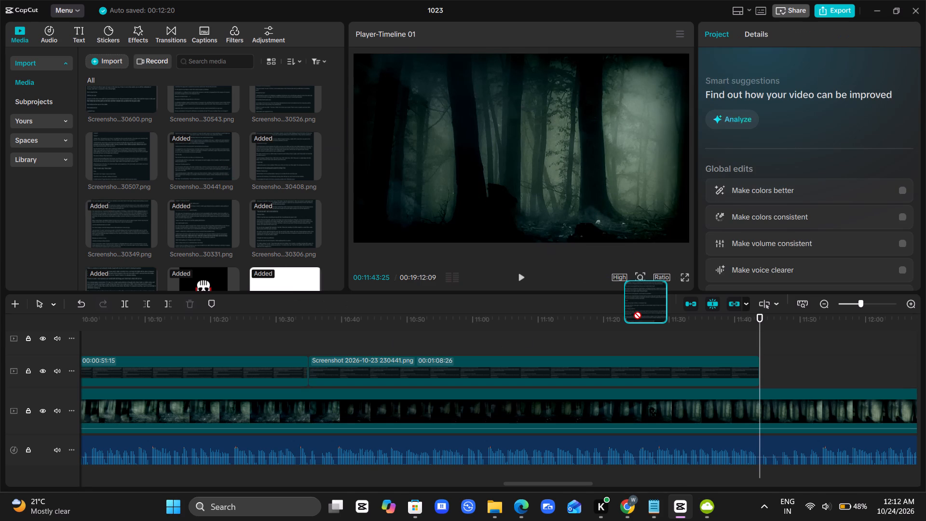
drag(208, 157, 763, 367)
scroll(763, 367, left, 2)
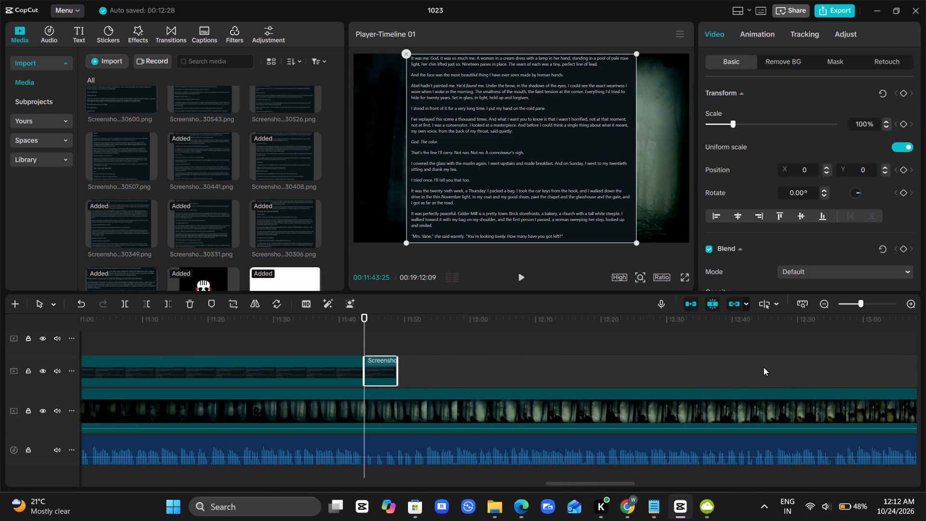
Crop the second 230441 screenshot to the text from "God. The color." through "How many have you got left?".
click(235, 301)
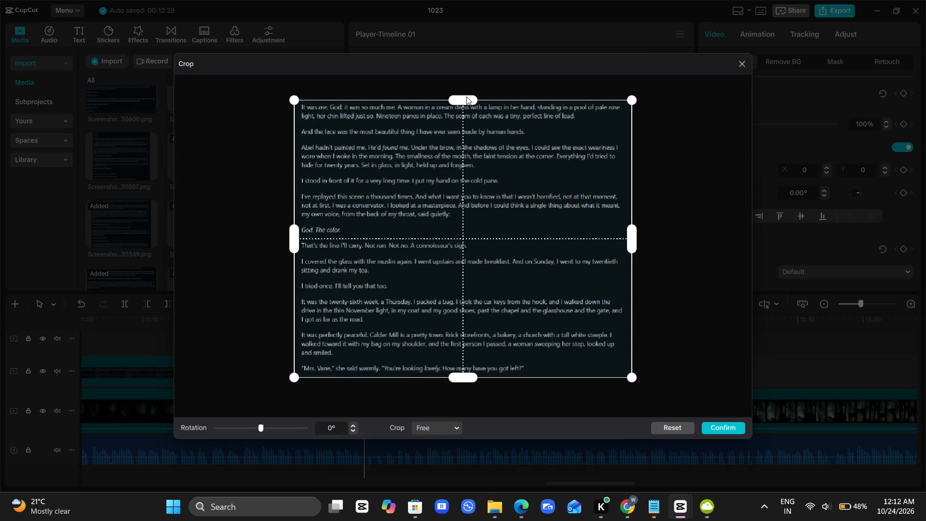
drag(466, 96, 485, 219)
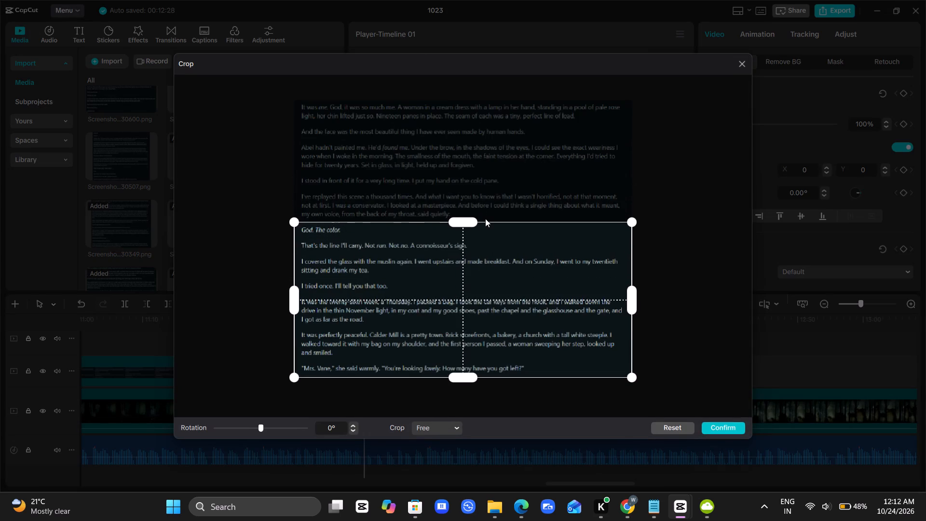
drag(485, 219, 487, 220)
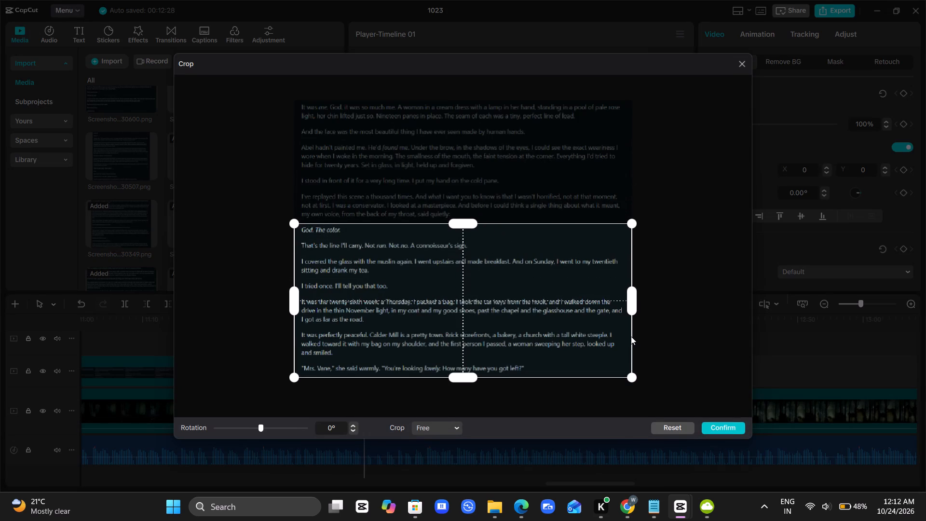
click(730, 427)
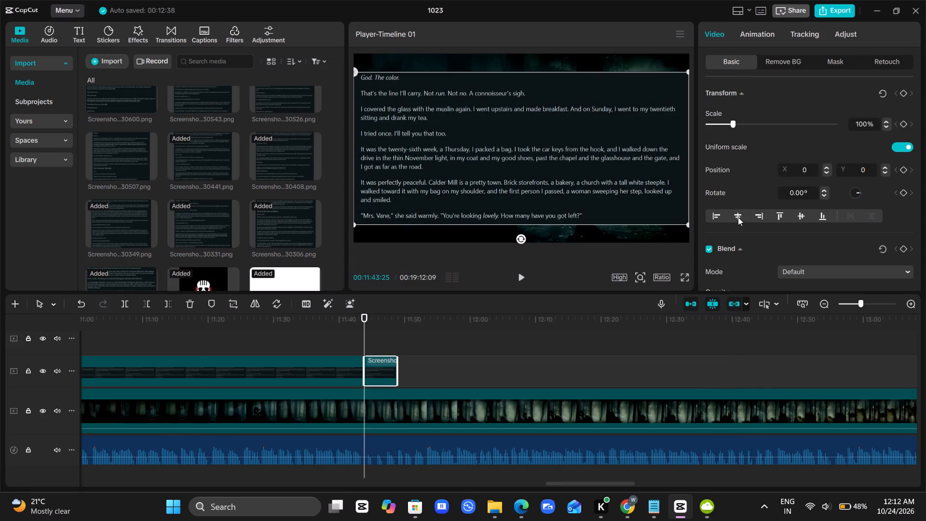
Scale the second cropped 230441 screenshot down to 75%.
click(728, 125)
double_click(728, 125)
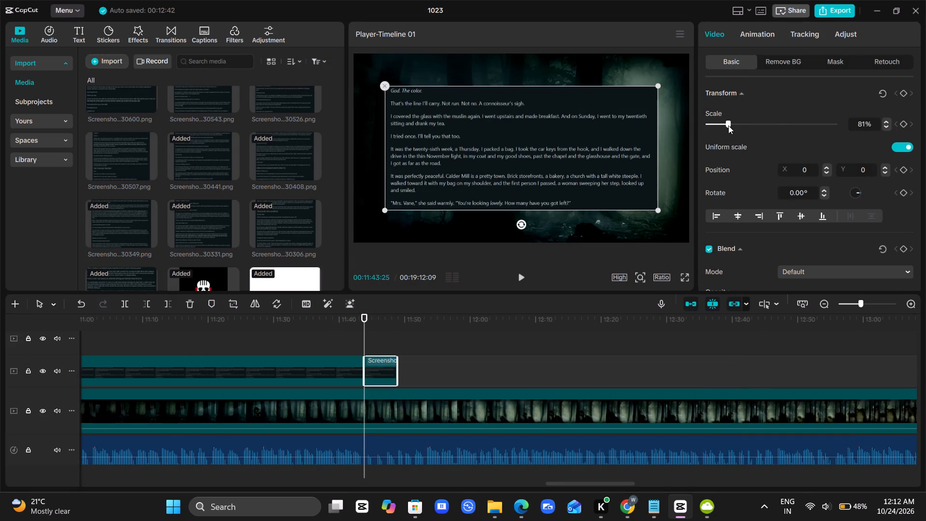
triple_click(886, 126)
click(886, 126)
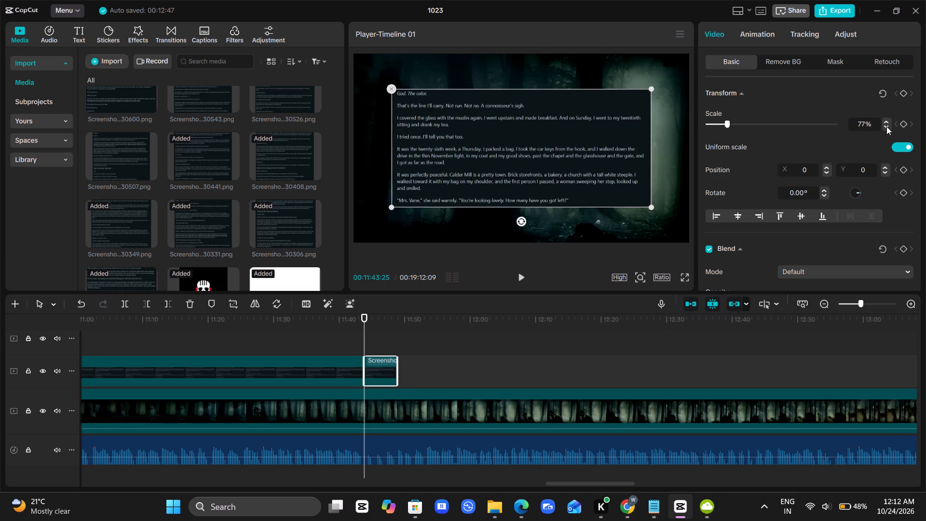
click(886, 126)
click(886, 126)
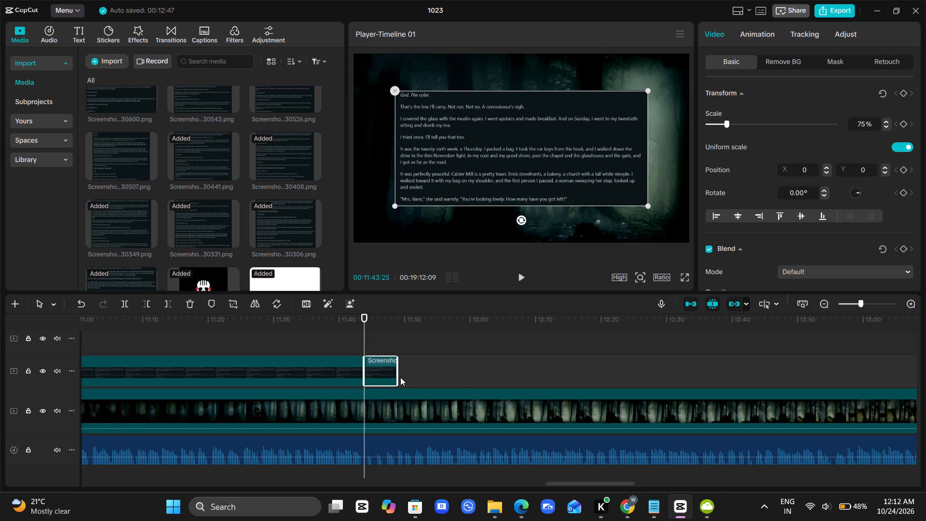
Extend the second 230441 clip to a duration of 00:01:01:17, playing the narration near its end to check the timing.
drag(399, 377, 703, 377)
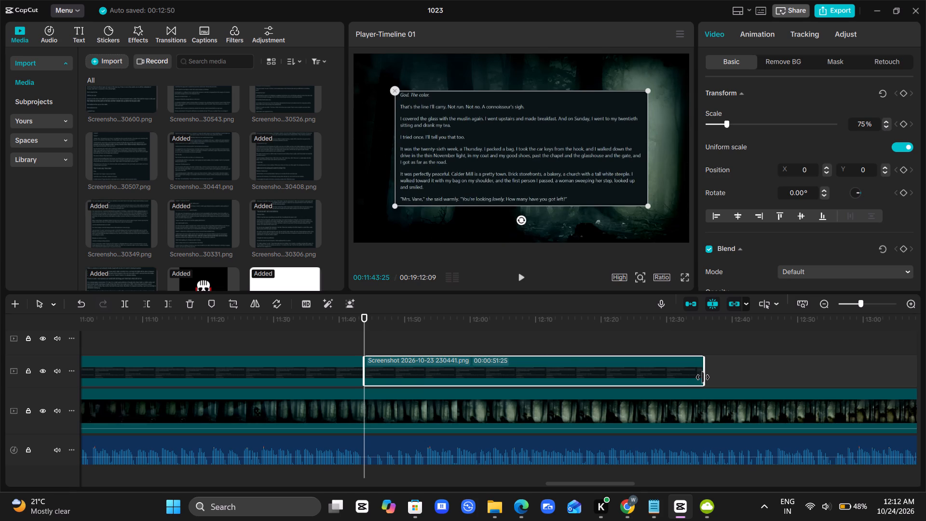
drag(534, 340, 590, 338)
click(590, 338)
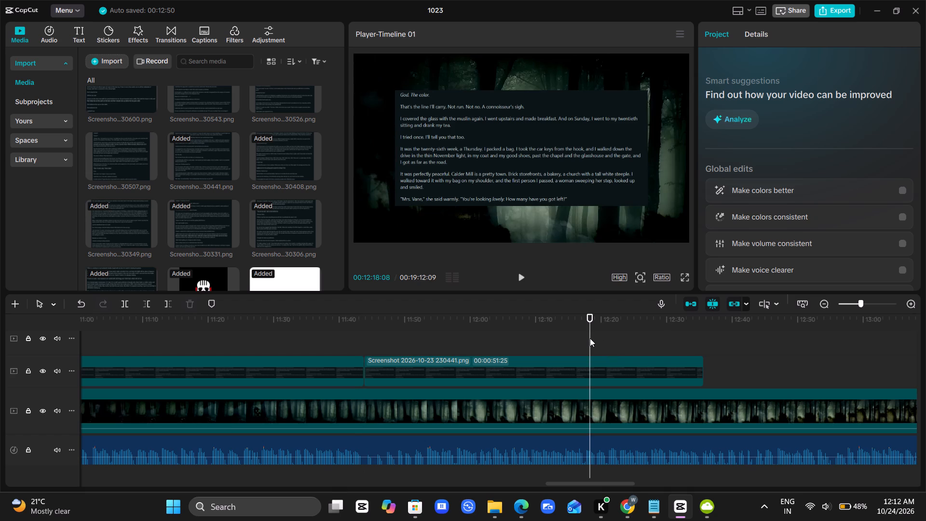
drag(590, 338, 646, 356)
key(space)
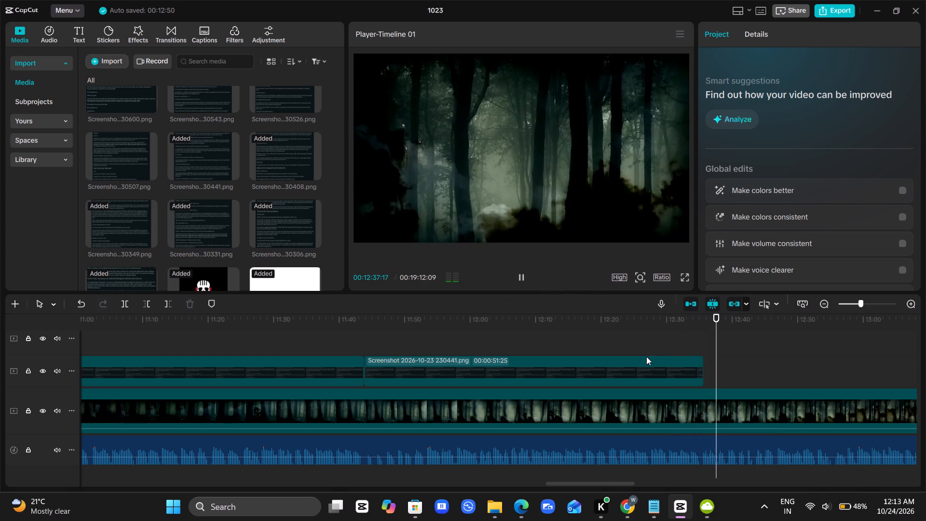
click(675, 372)
drag(703, 367, 765, 370)
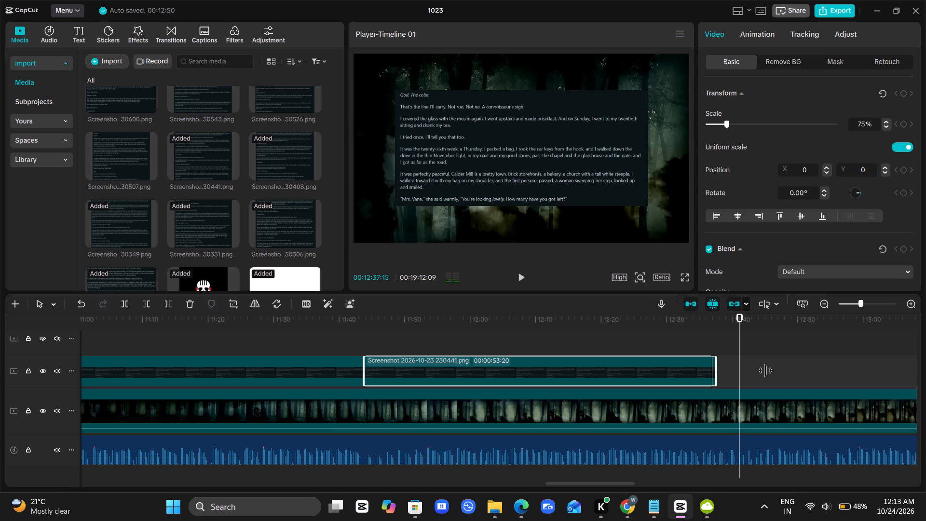
drag(765, 370, 766, 370)
Find where the narration finishes this passage and trim the second 230441 clip's end to 00:12:40:23, for a duration of 00:00:56:28.
key(space)
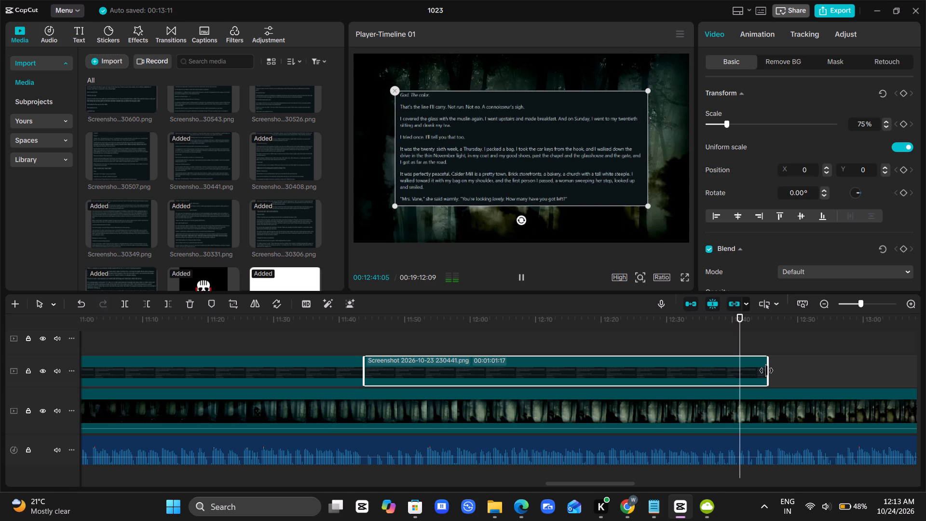
key(space)
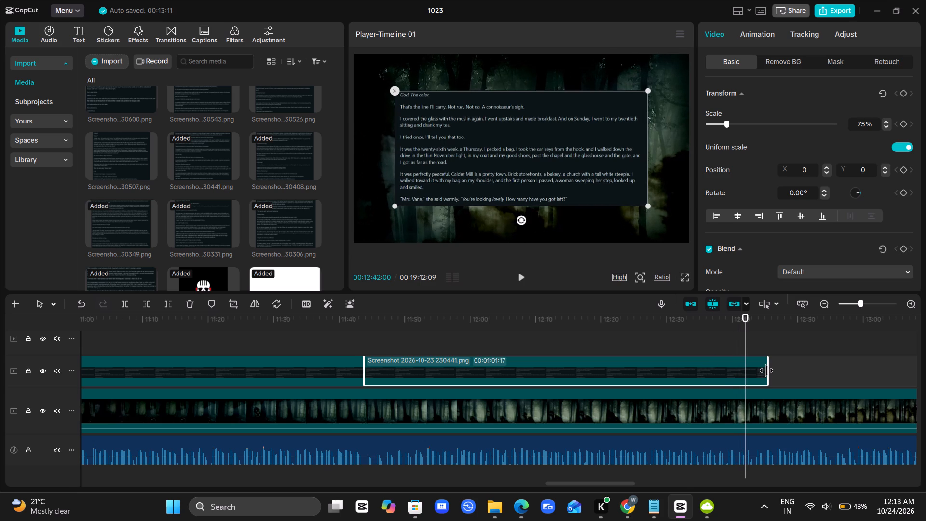
key(Left)
key(Left)
key(Left)
key(Left)
key(Left)
key(Left)
key(Left)
key(Left)
key(Left)
key(Left)
key(Left)
key(Left)
key(Left)
key(Left)
key(Left)
key(Left)
key(Left)
key(Left)
key(Left)
key(Left)
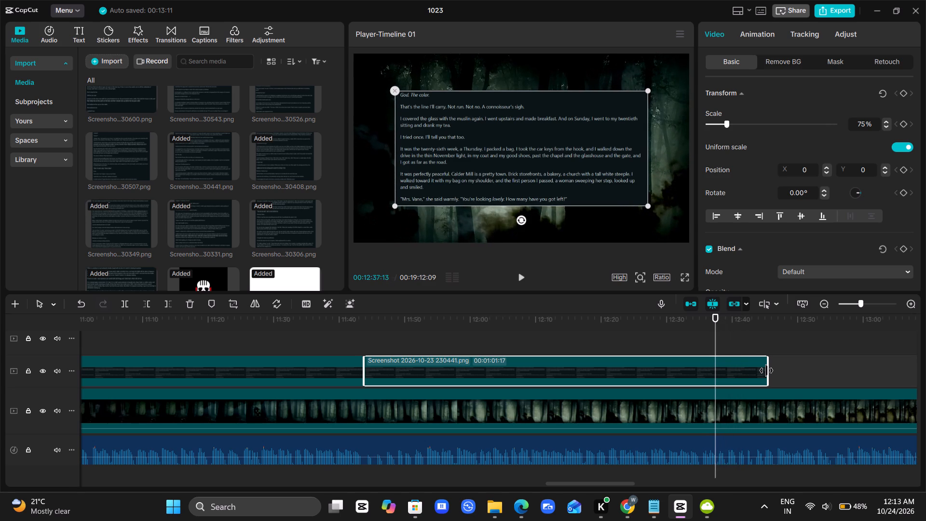
key(space)
key(space)
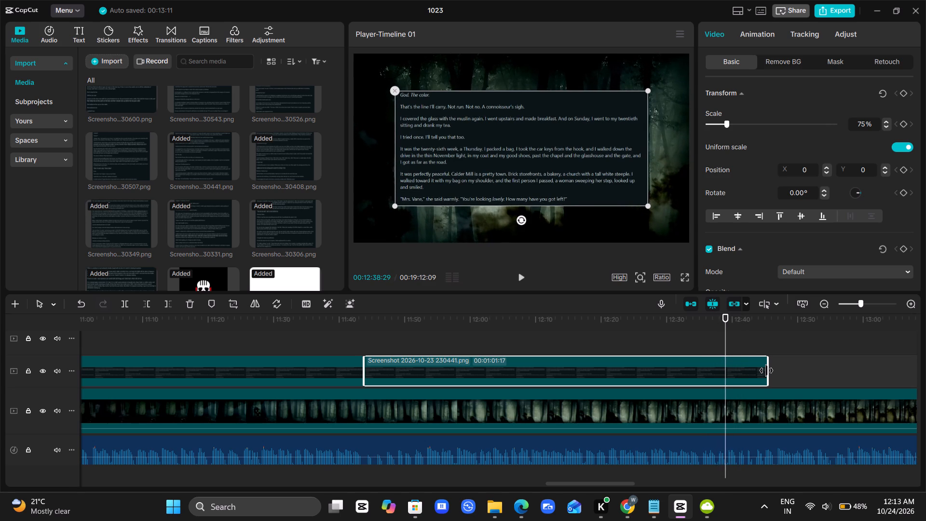
key(space)
key(space)
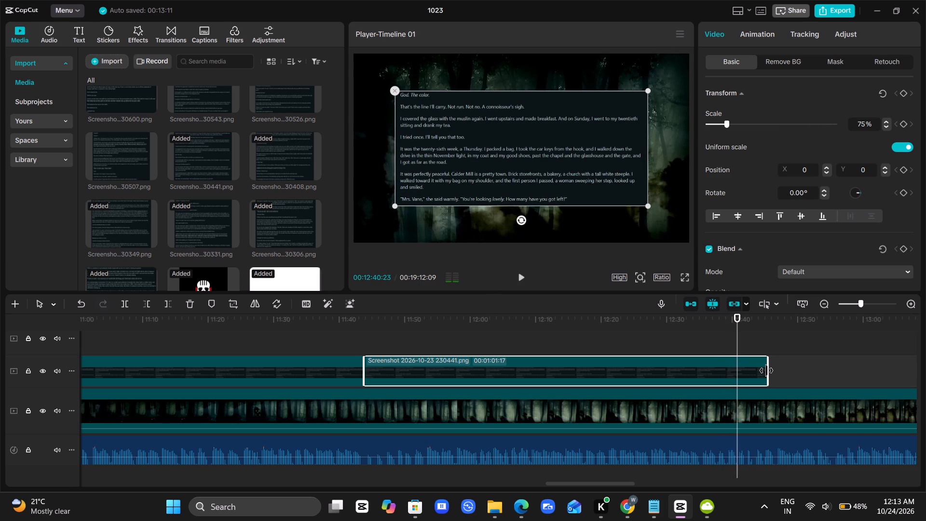
key(space)
key(space)
key(Left)
key(Left)
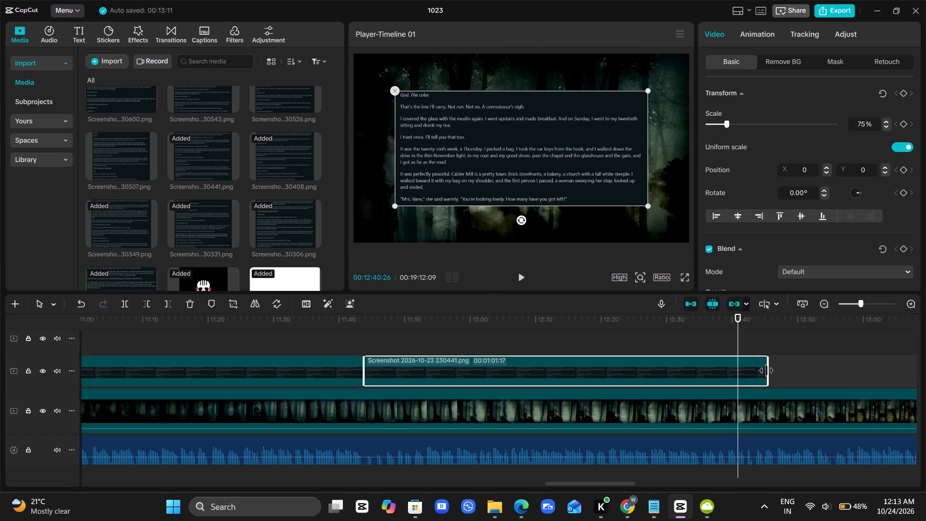
key(Left)
key(Left)
key(Left)
key(Left)
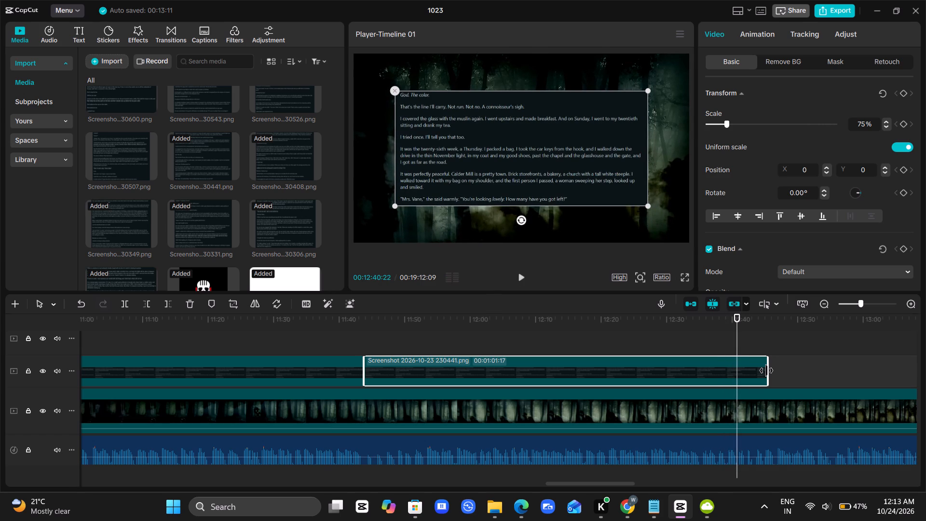
key(Right)
key(w)
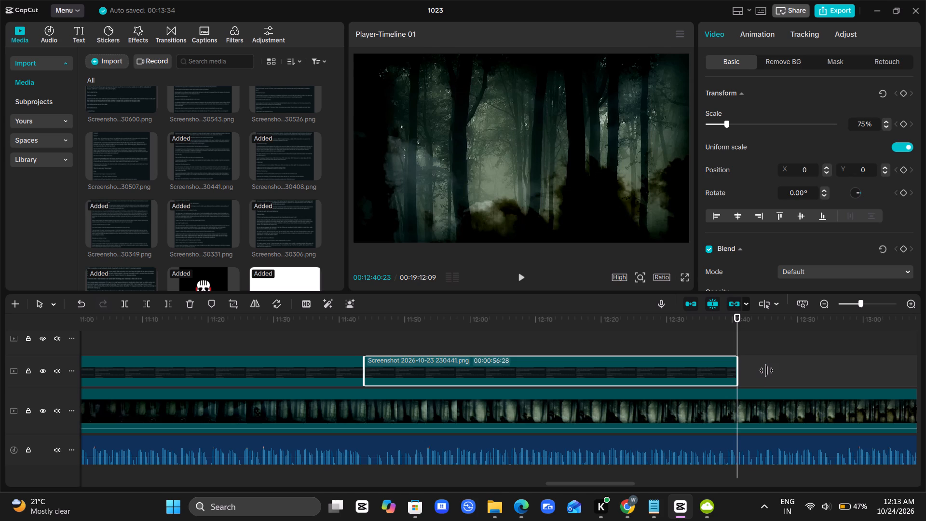
Add Screenshot 2026-10-23 230507.png to the timeline directly after the trimmed clip, at 00:12:40:23.
scroll(771, 441, up, 1)
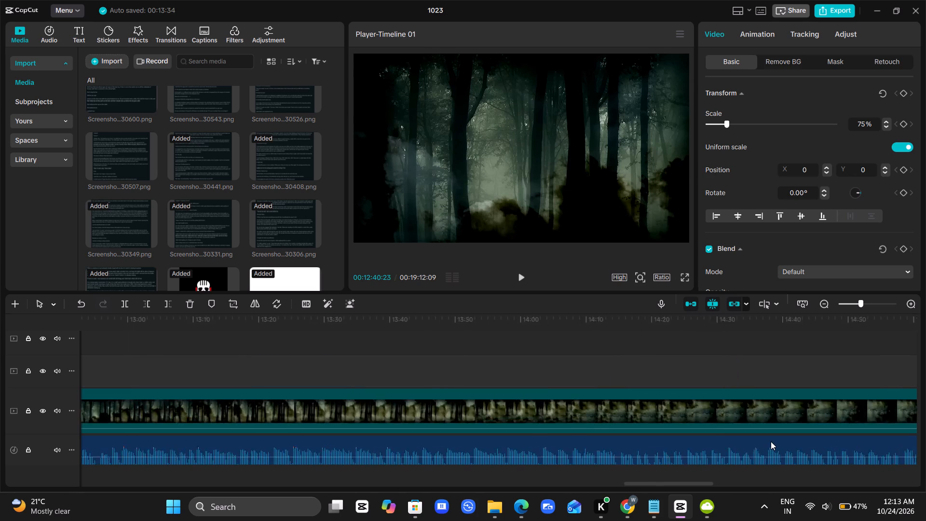
scroll(771, 441, up, 1)
scroll(771, 441, right, 1)
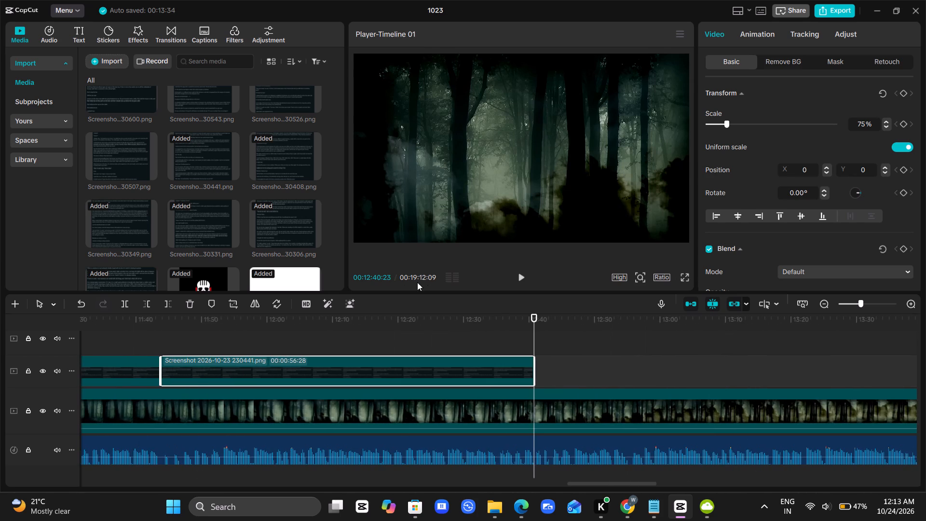
drag(118, 153, 553, 368)
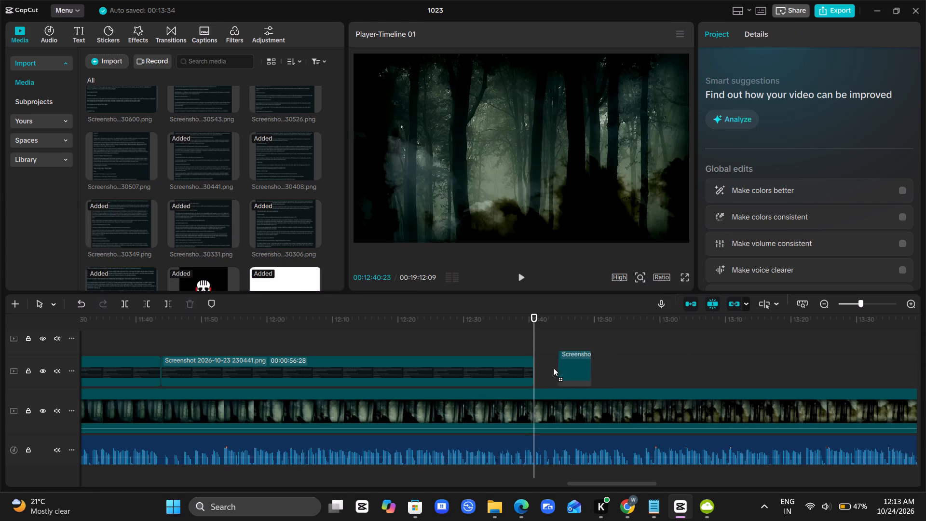
drag(553, 368, 535, 374)
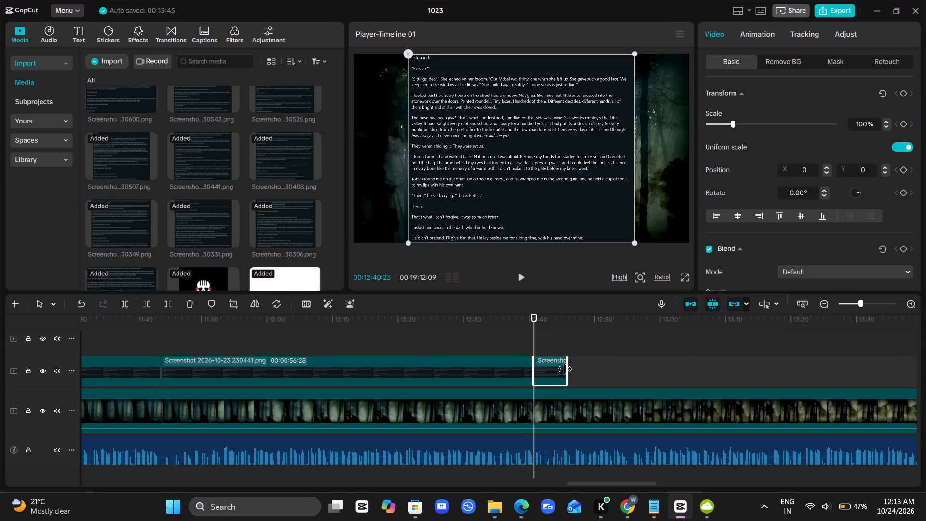
Extend the Screenshot 2026-10-23 230507.png clip to a duration of 00:00:54:09.
drag(568, 370, 685, 375)
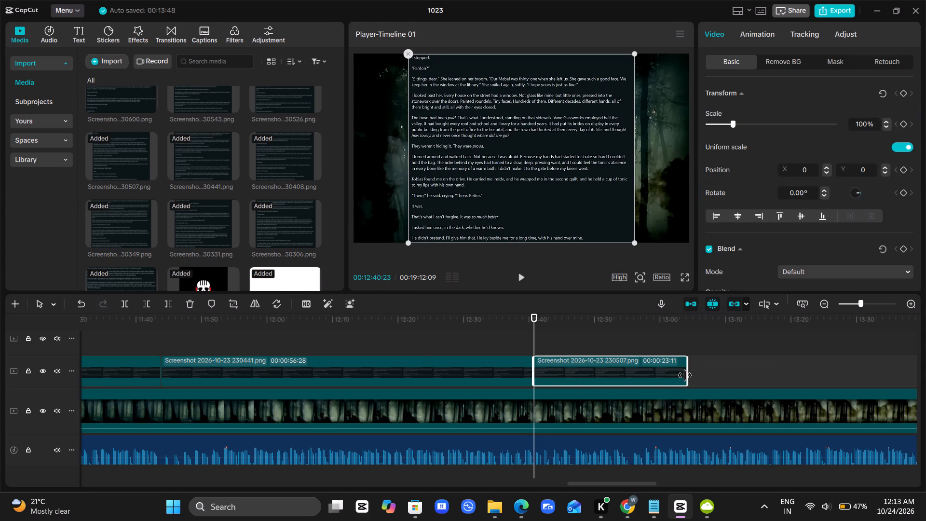
drag(685, 375, 887, 398)
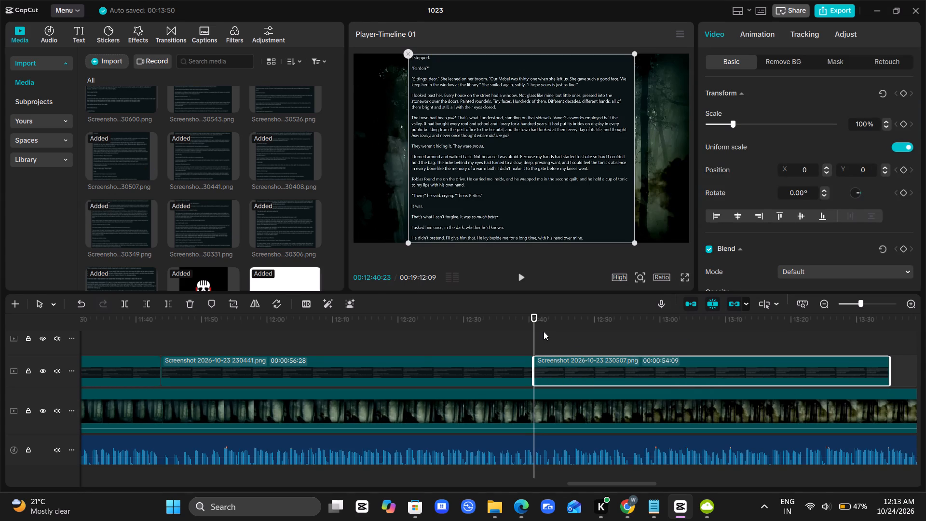
Crop the Screenshot 2026-10-23 230507.png clip to the passage from "I stopped." through "where did she go?".
click(234, 306)
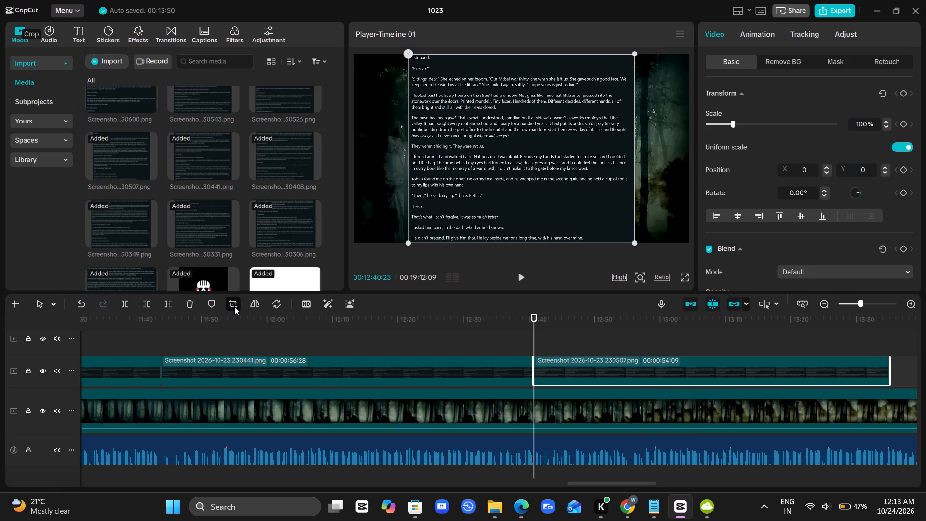
drag(458, 375, 467, 227)
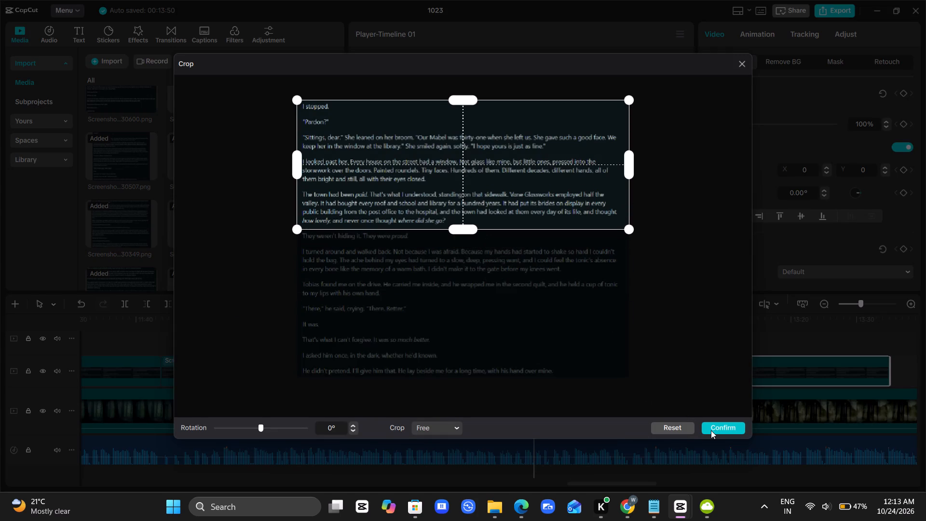
click(711, 430)
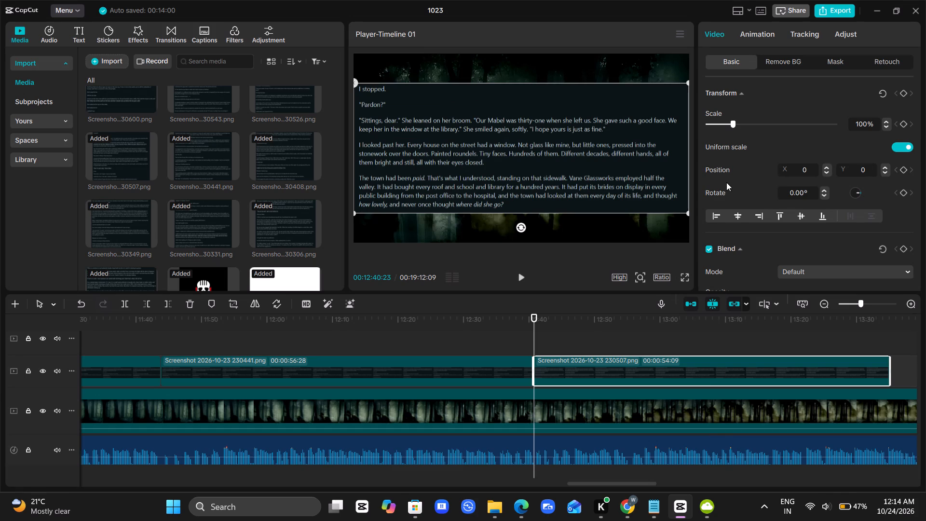
Scale the cropped Screenshot 2026-10-23 230507.png clip to 75%.
click(728, 122)
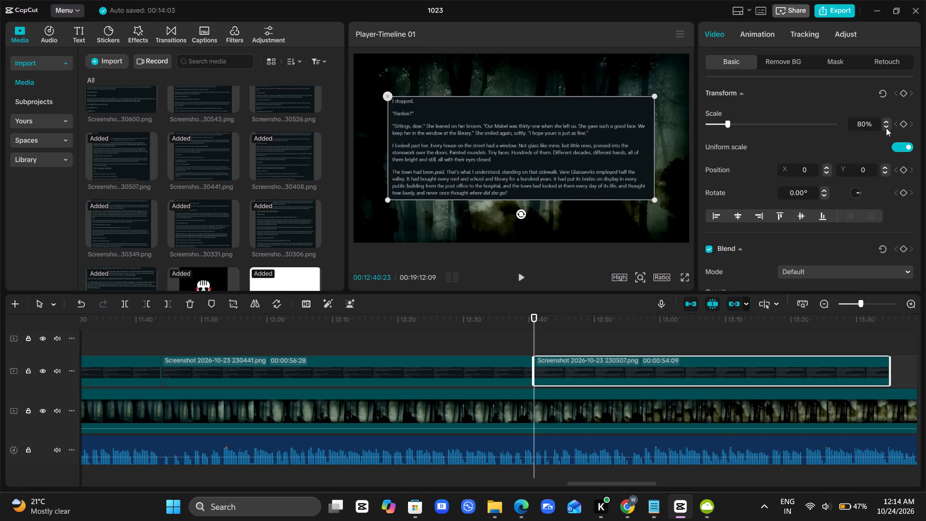
triple_click(886, 128)
double_click(886, 128)
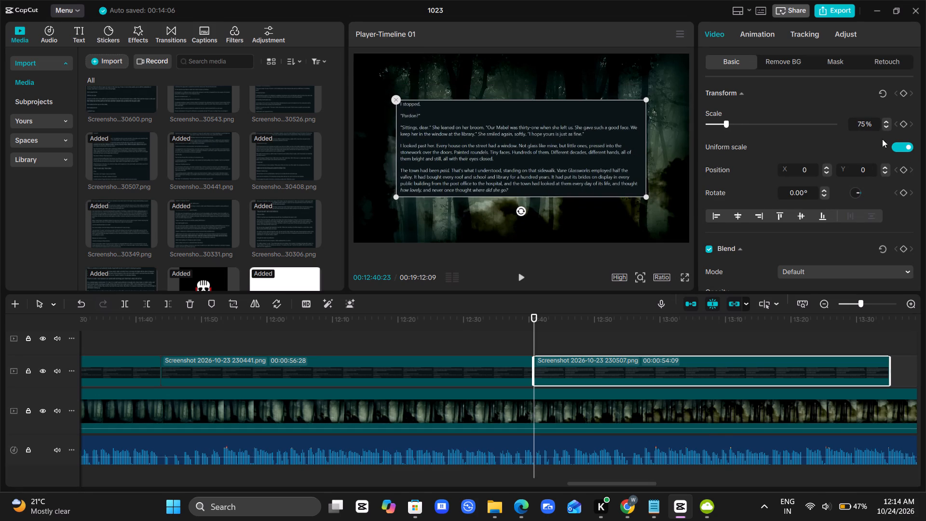
Play the narration from the start of the 230507 clip and move the playhead to 00:13:26:28 to check the timing.
click(528, 340)
key(space)
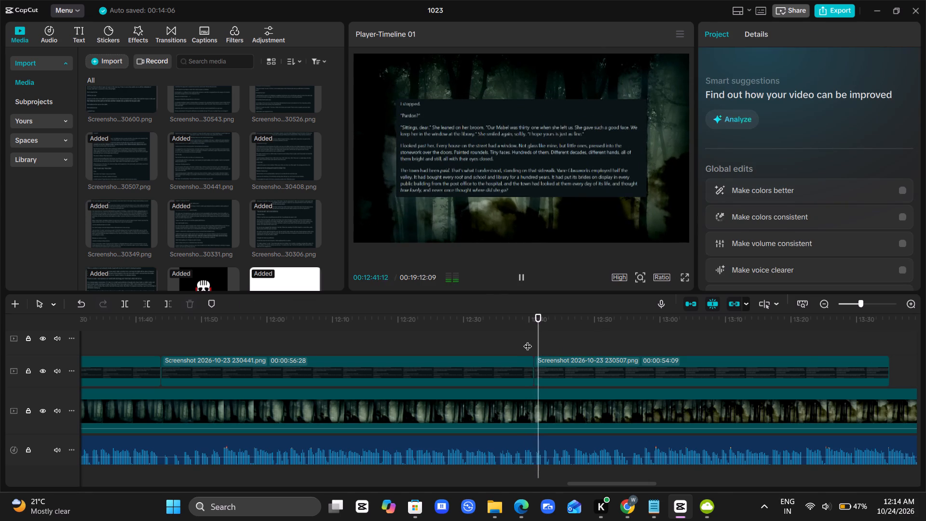
scroll(528, 340, left, 1)
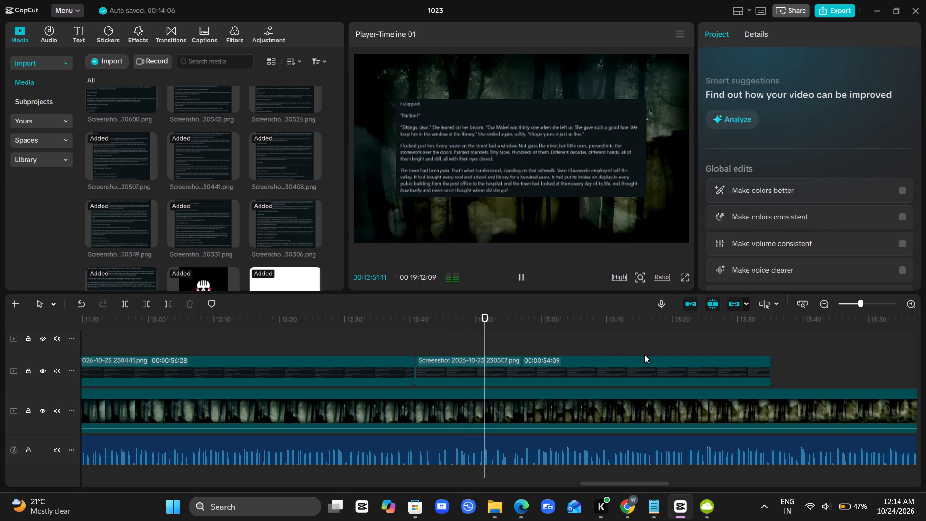
click(710, 345)
drag(710, 345, 742, 369)
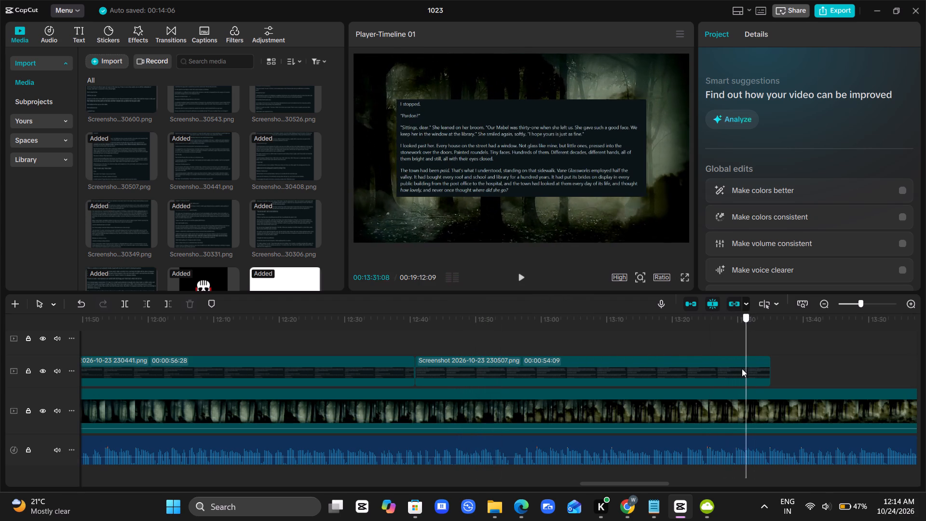
drag(742, 369, 718, 372)
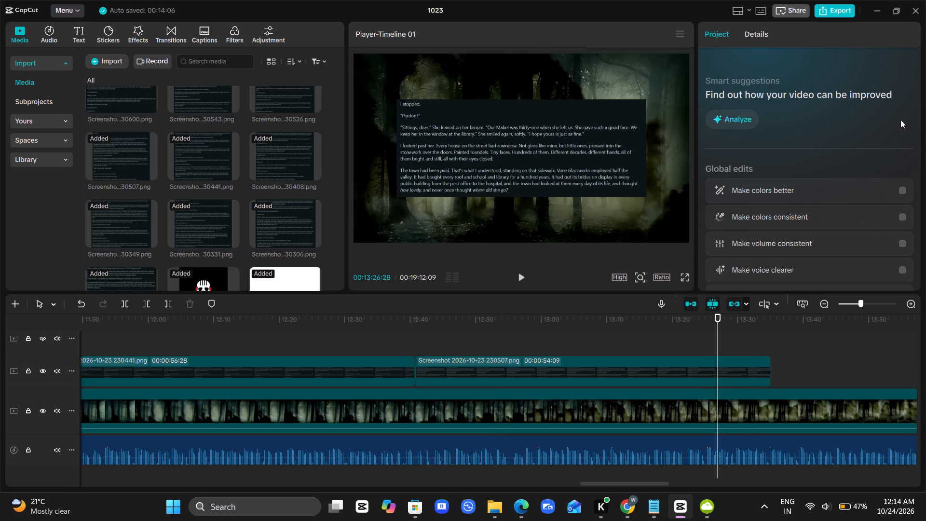
Close the 1023 project and exit CapCut.
click(917, 9)
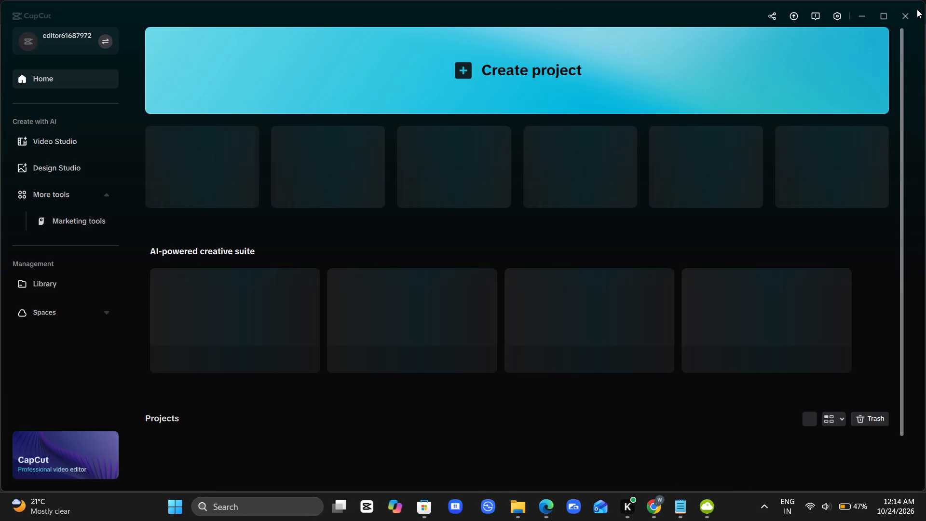
click(908, 15)
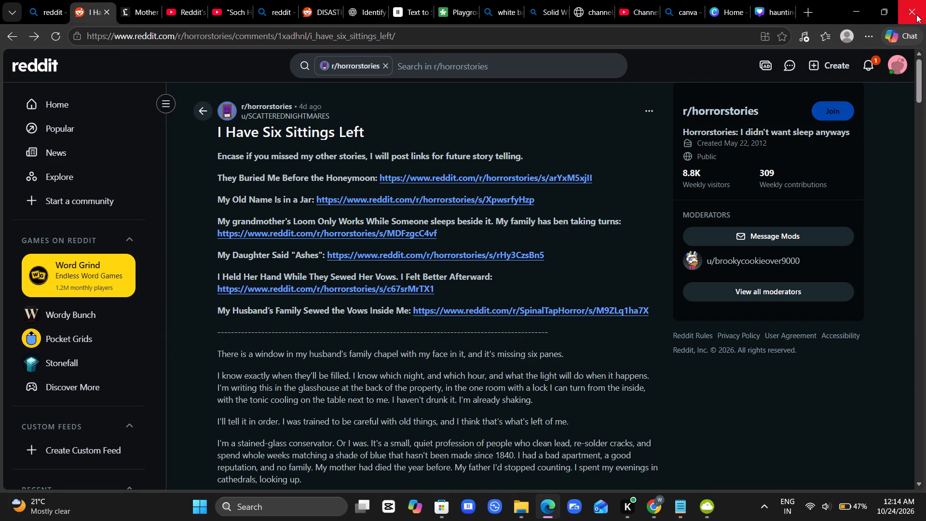
Capture a screenshot of the "I Have Six Sittings Left" Reddit post header, from its title through the list of story links.
scroll(650, 285, up, 1)
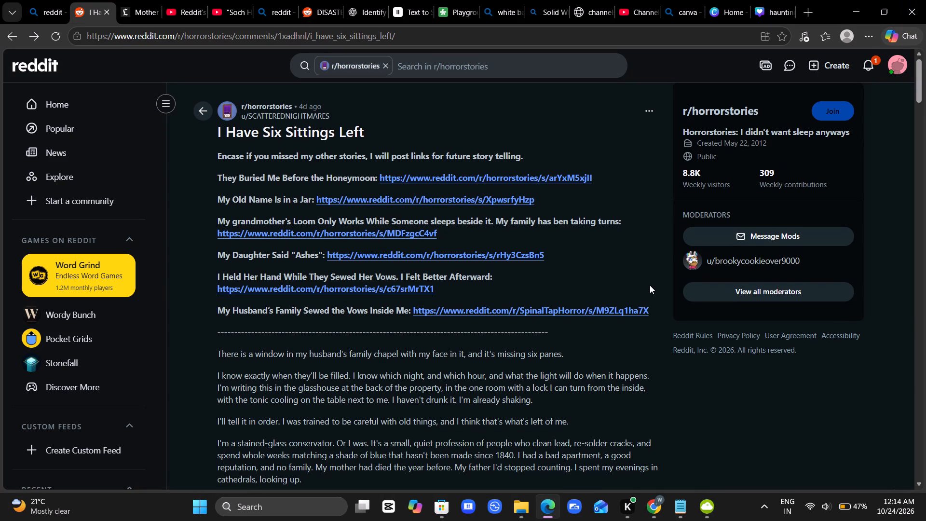
key(Print)
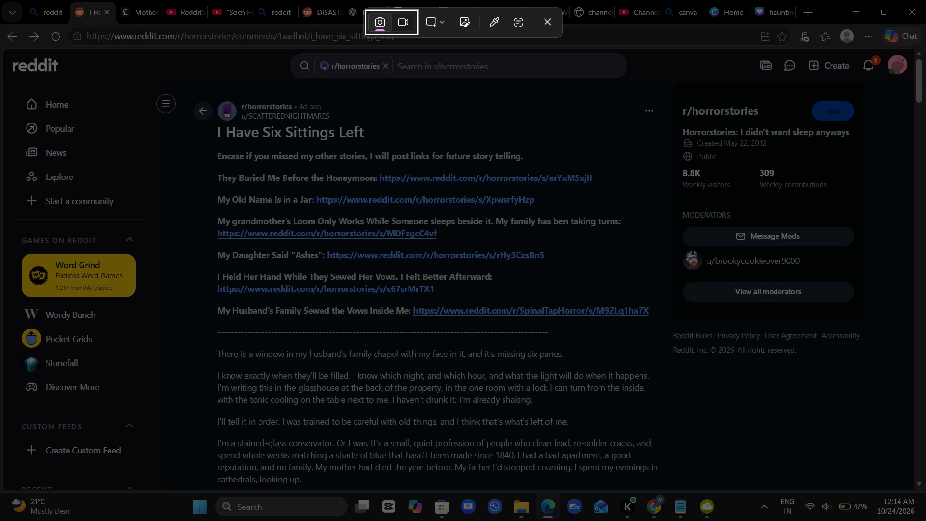
drag(198, 97, 680, 355)
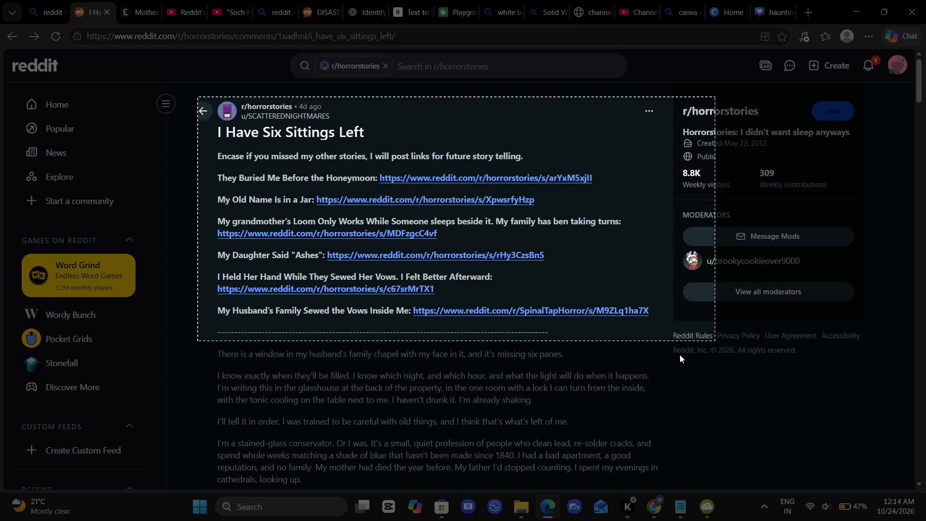
drag(680, 355, 665, 329)
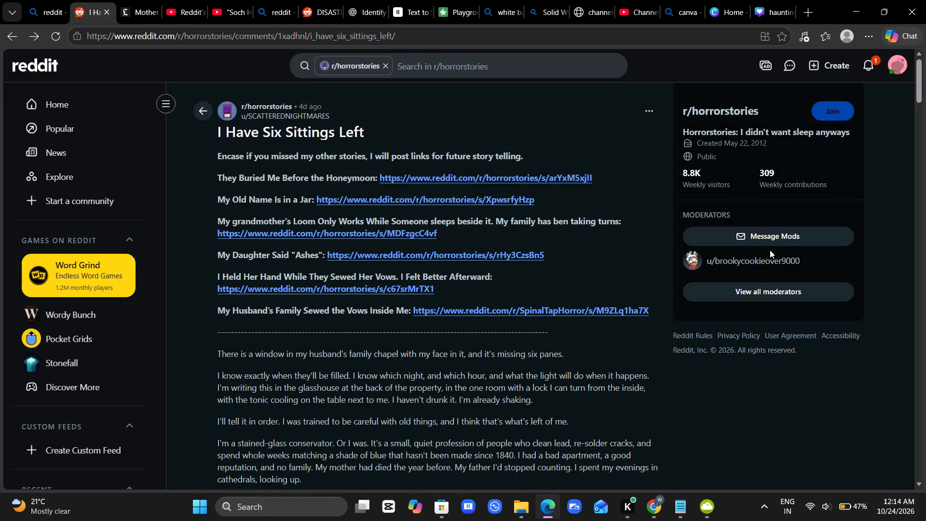
Close the Edge browser window and 4K Video Downloader+.
click(918, 7)
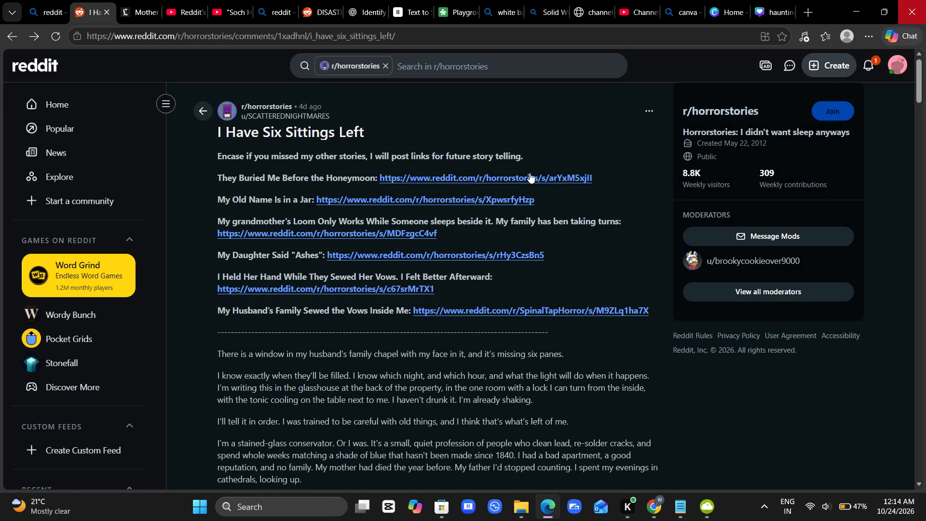
click(508, 80)
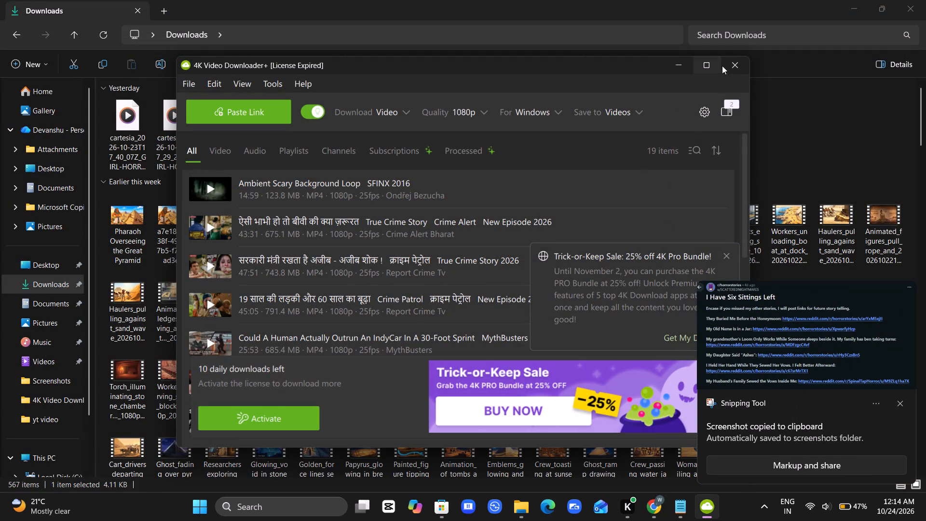
click(725, 67)
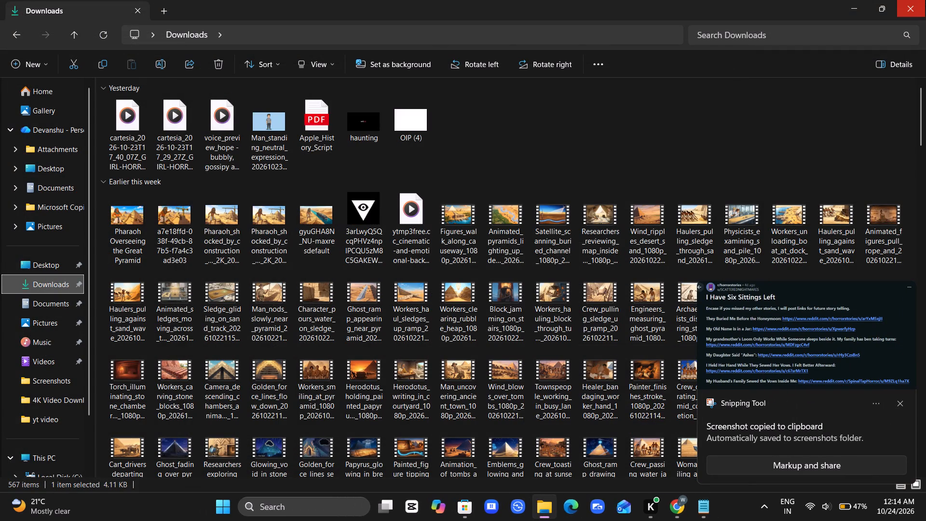